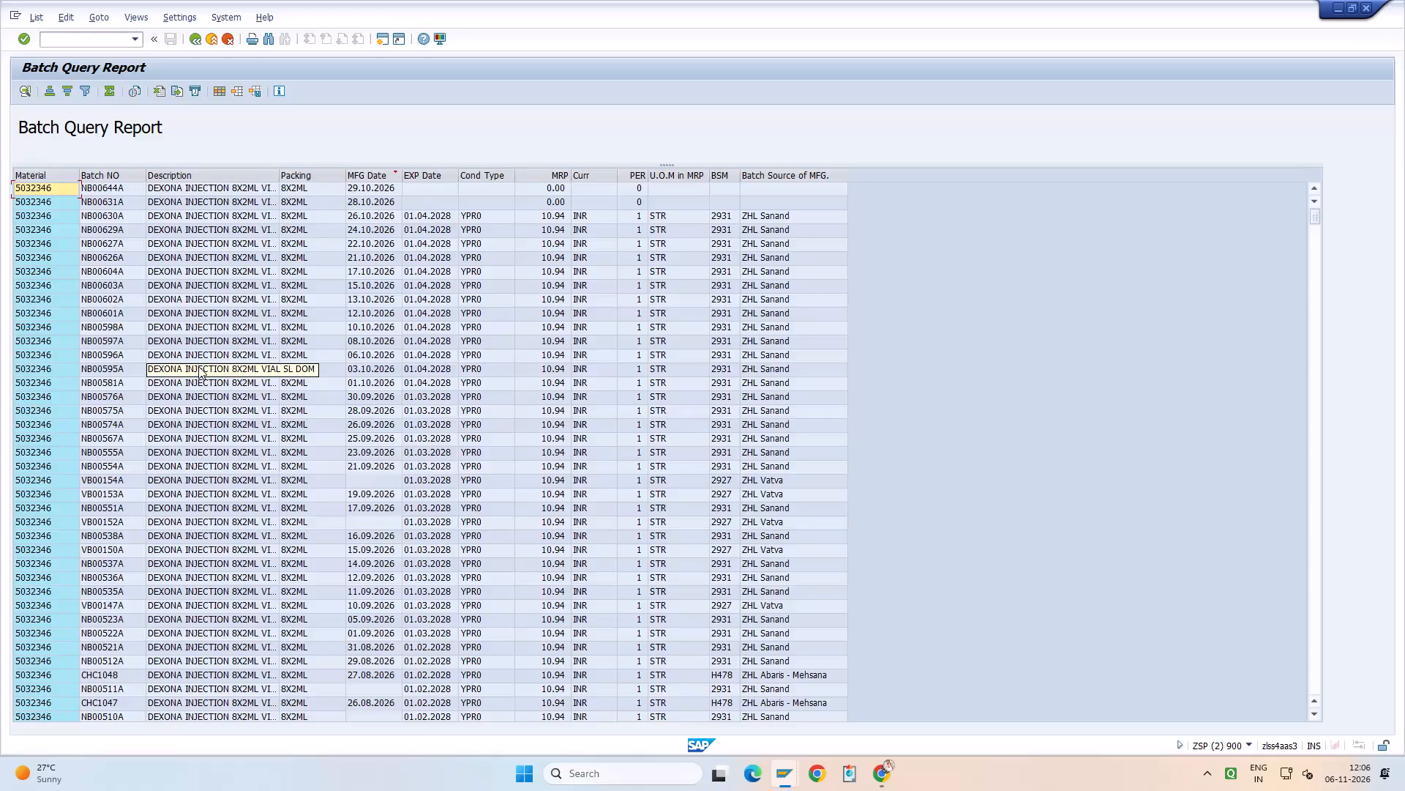
Copy batch V400138 from order item 10 and search the List of Billing Documents for it.
{"action": "key", "text": "alt+Tab"}
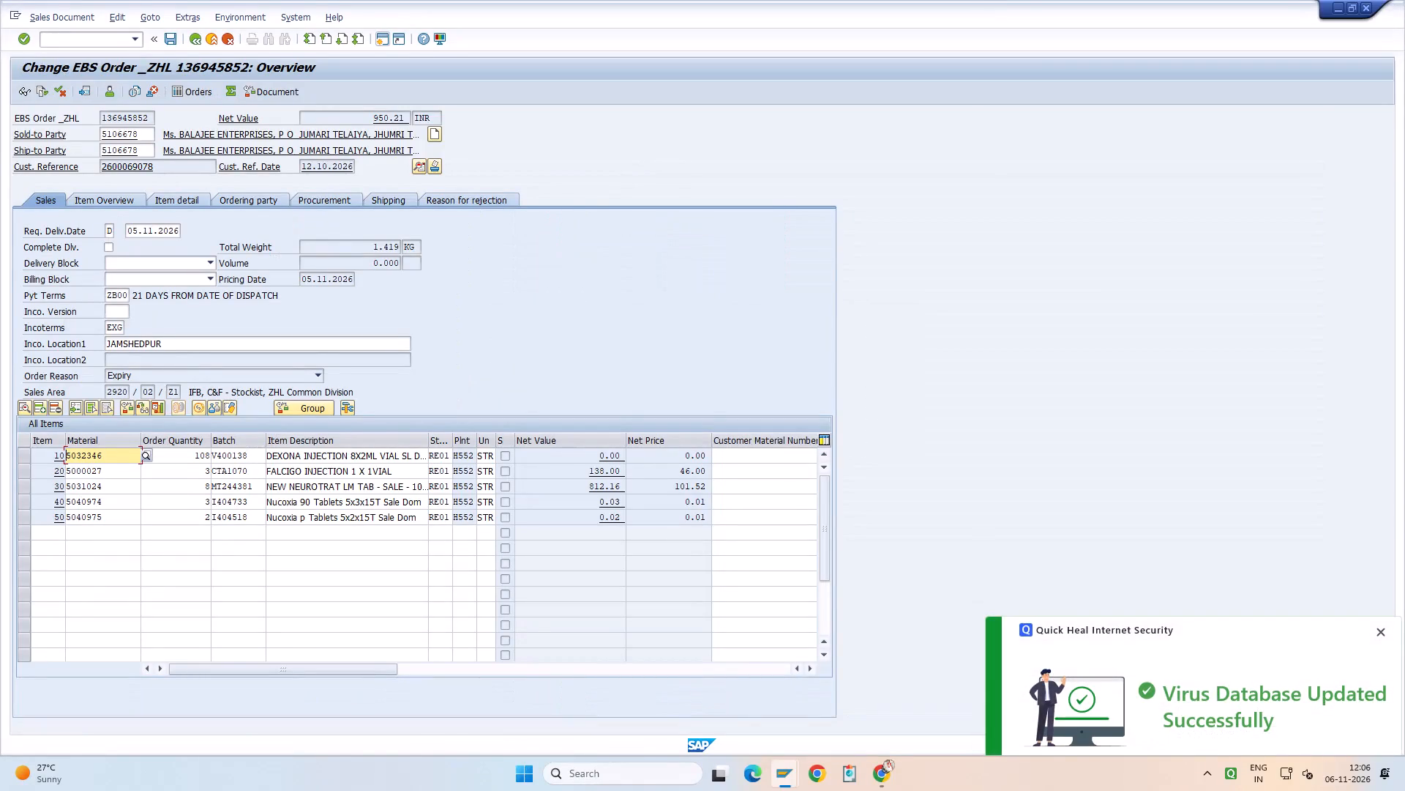
{"action": "left_click", "coordinate": [1377, 635]}
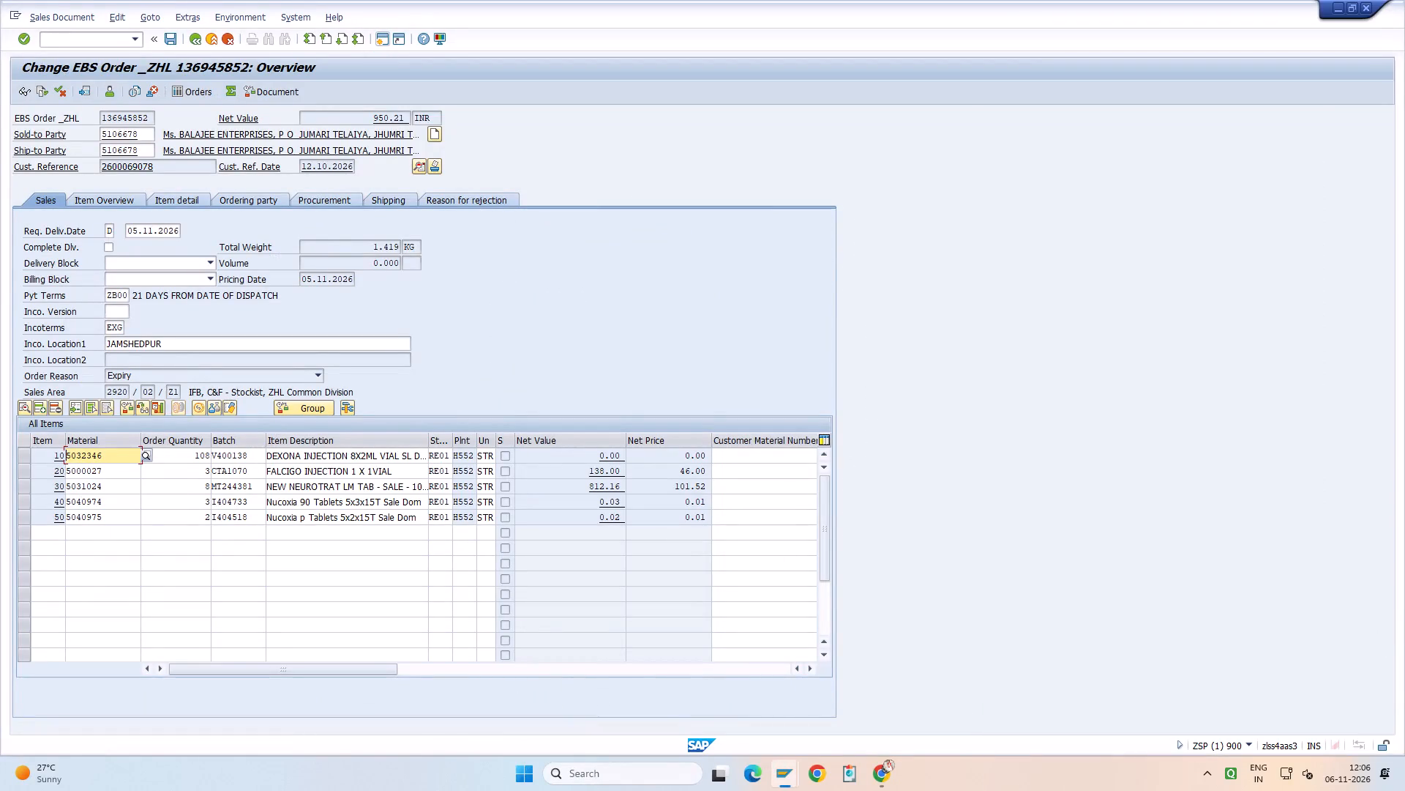
{"action": "left_click_drag", "start_coordinate": [250, 455], "coordinate": [181, 458]}
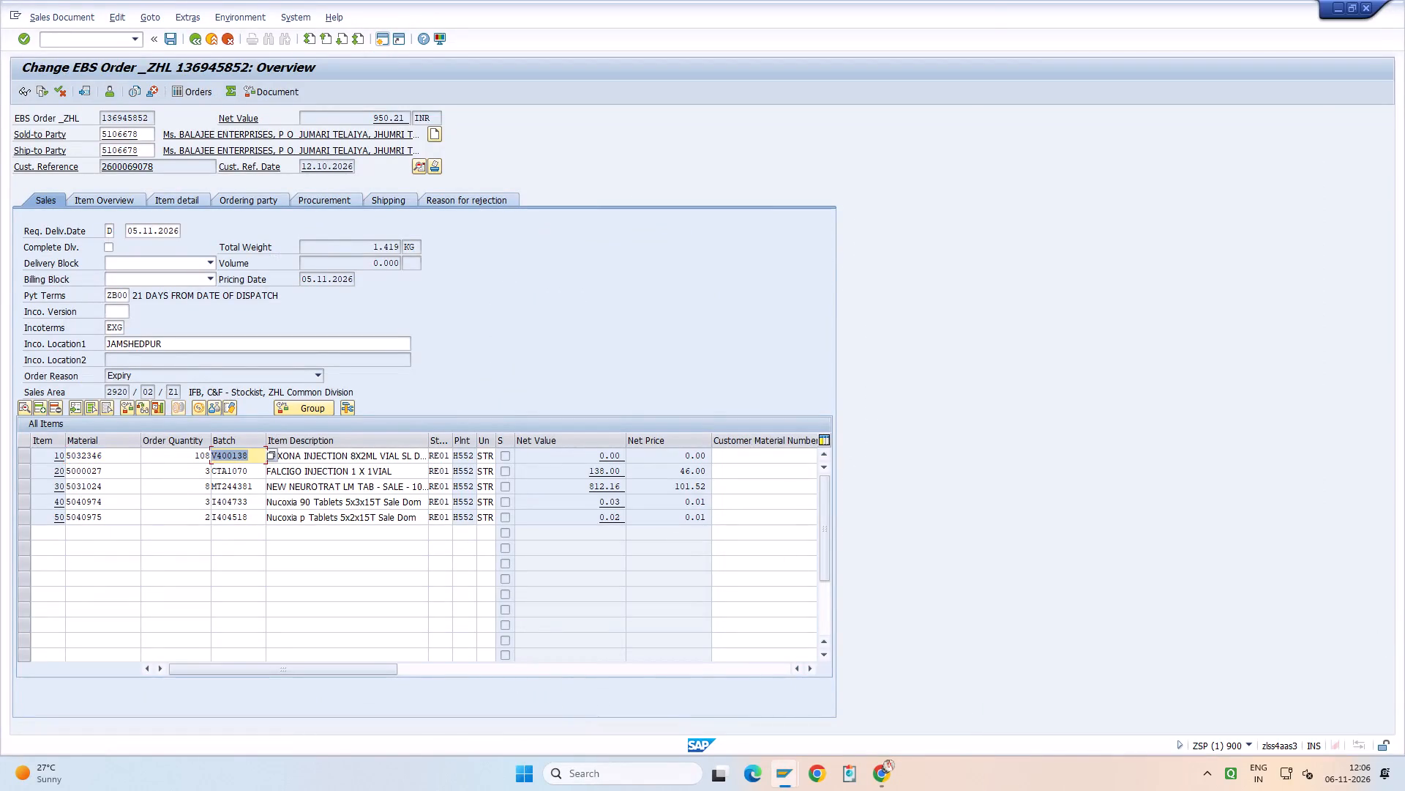
{"action": "key", "text": "ctrl+c"}
{"action": "key", "text": "alt+Tab"}
{"action": "key", "text": "alt+Tab"}
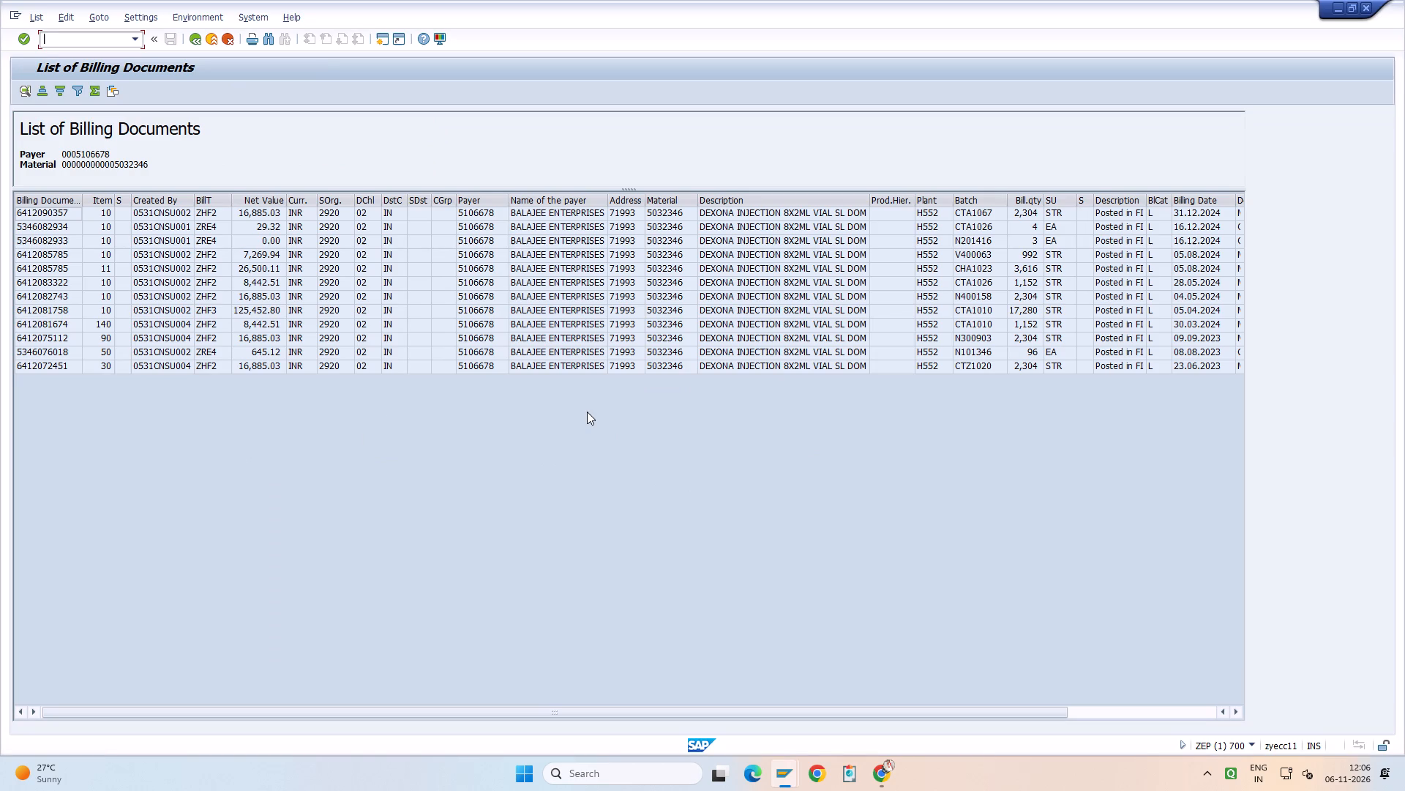
{"action": "key", "text": "ctrl+f"}
{"action": "key", "text": "ctrl+v"}
{"action": "key", "text": "ctrl+Return"}
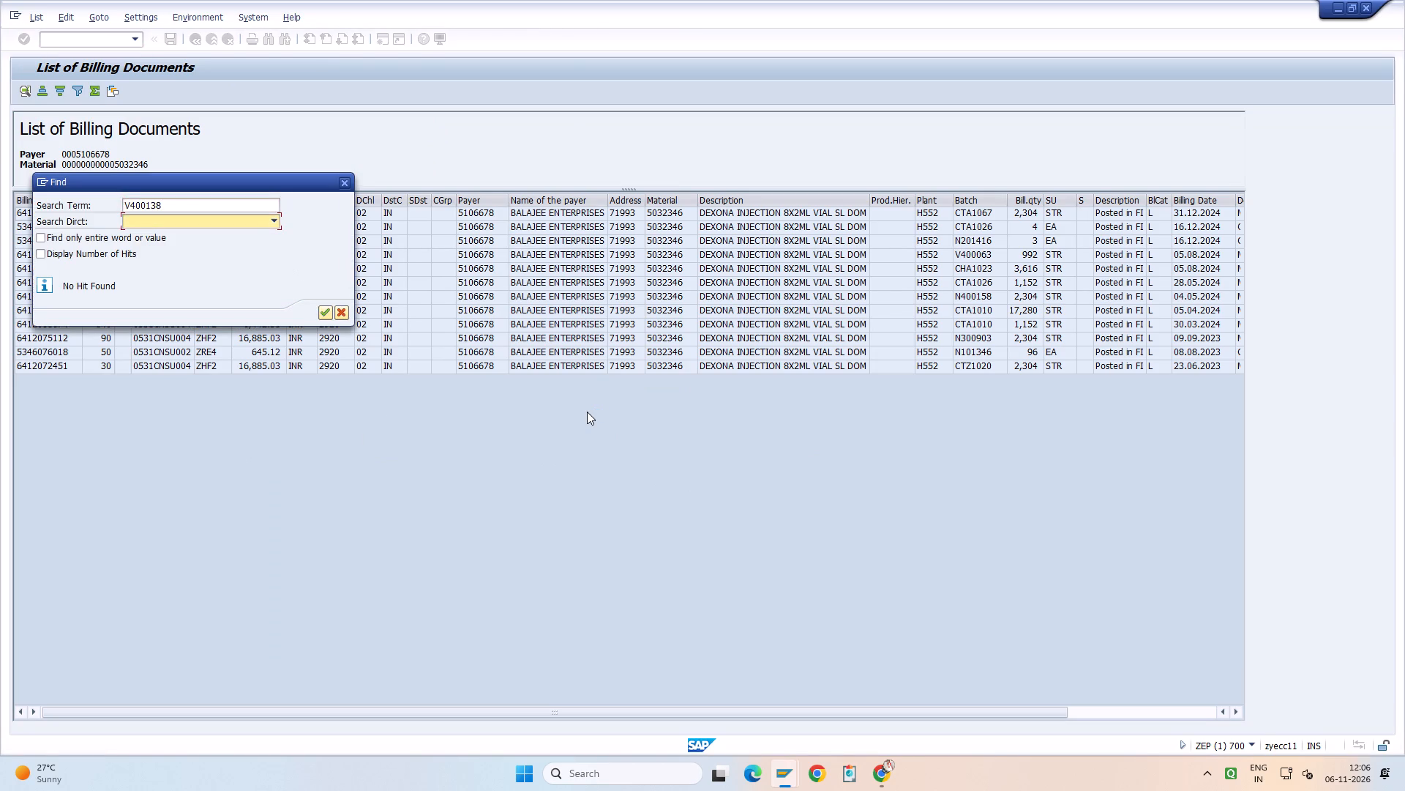
{"action": "left_click", "coordinate": [346, 183]}
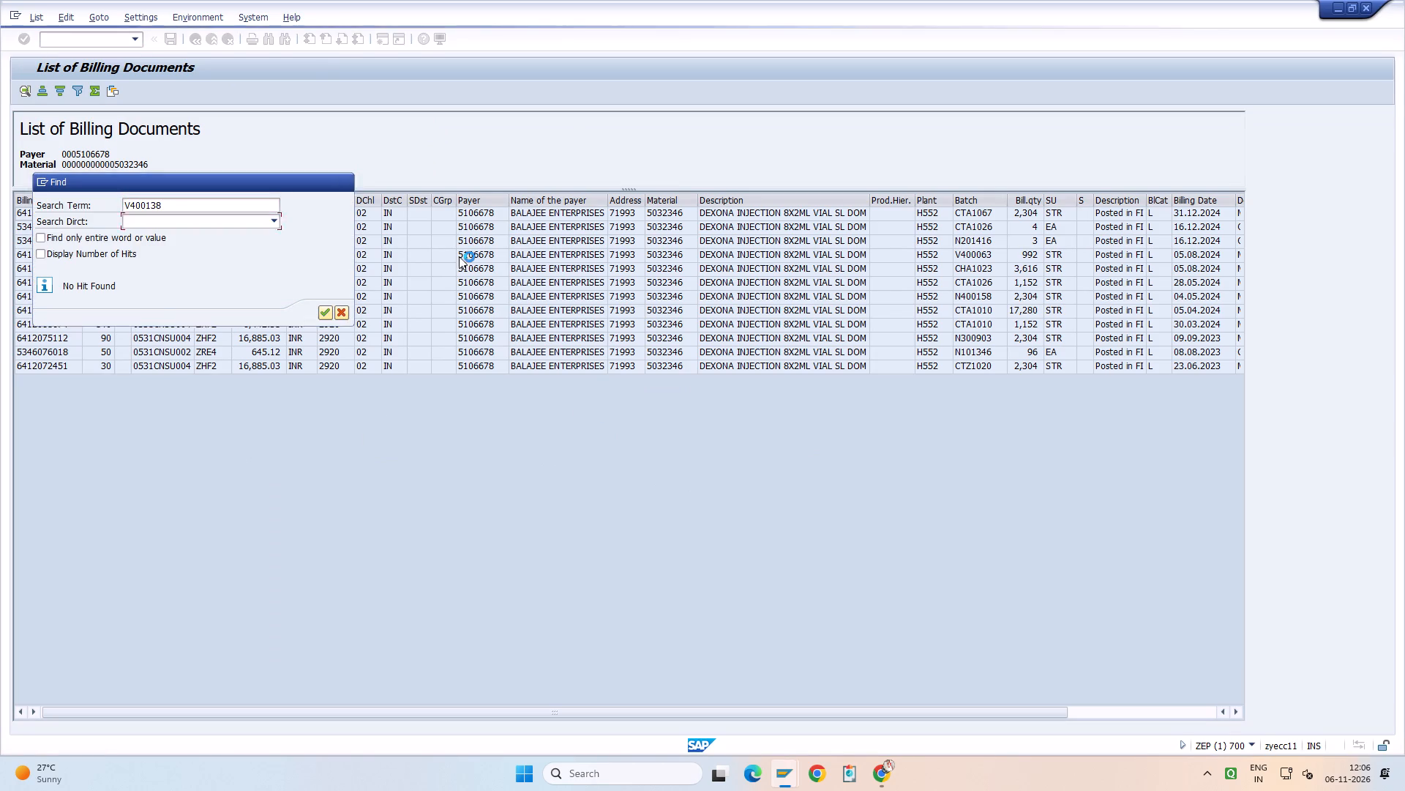
Examine the batch, billed quantity and billing date columns in the billing list for material 5032346.
{"action": "triple_click", "coordinate": [1234, 715]}
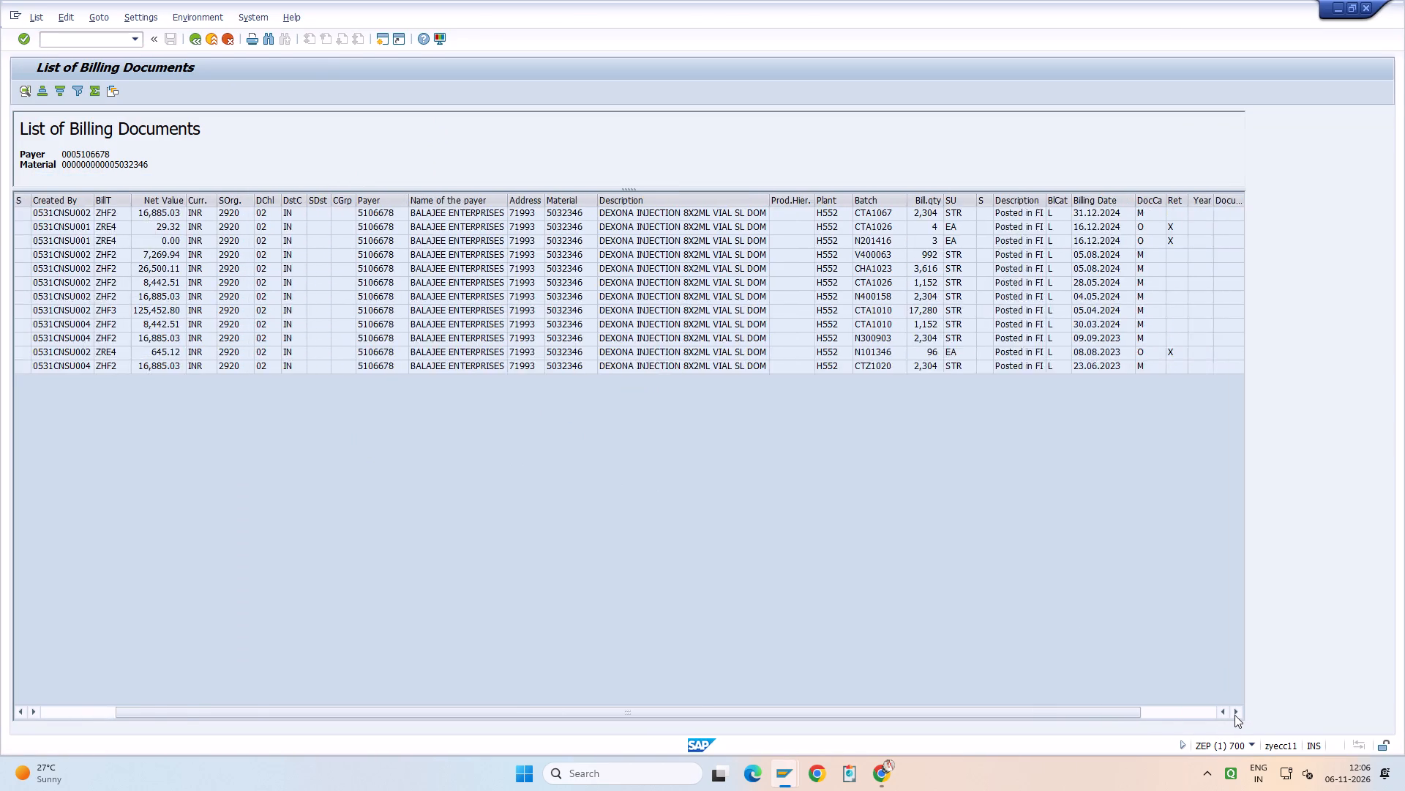
{"action": "triple_click", "coordinate": [1234, 715]}
{"action": "double_click", "coordinate": [1234, 715]}
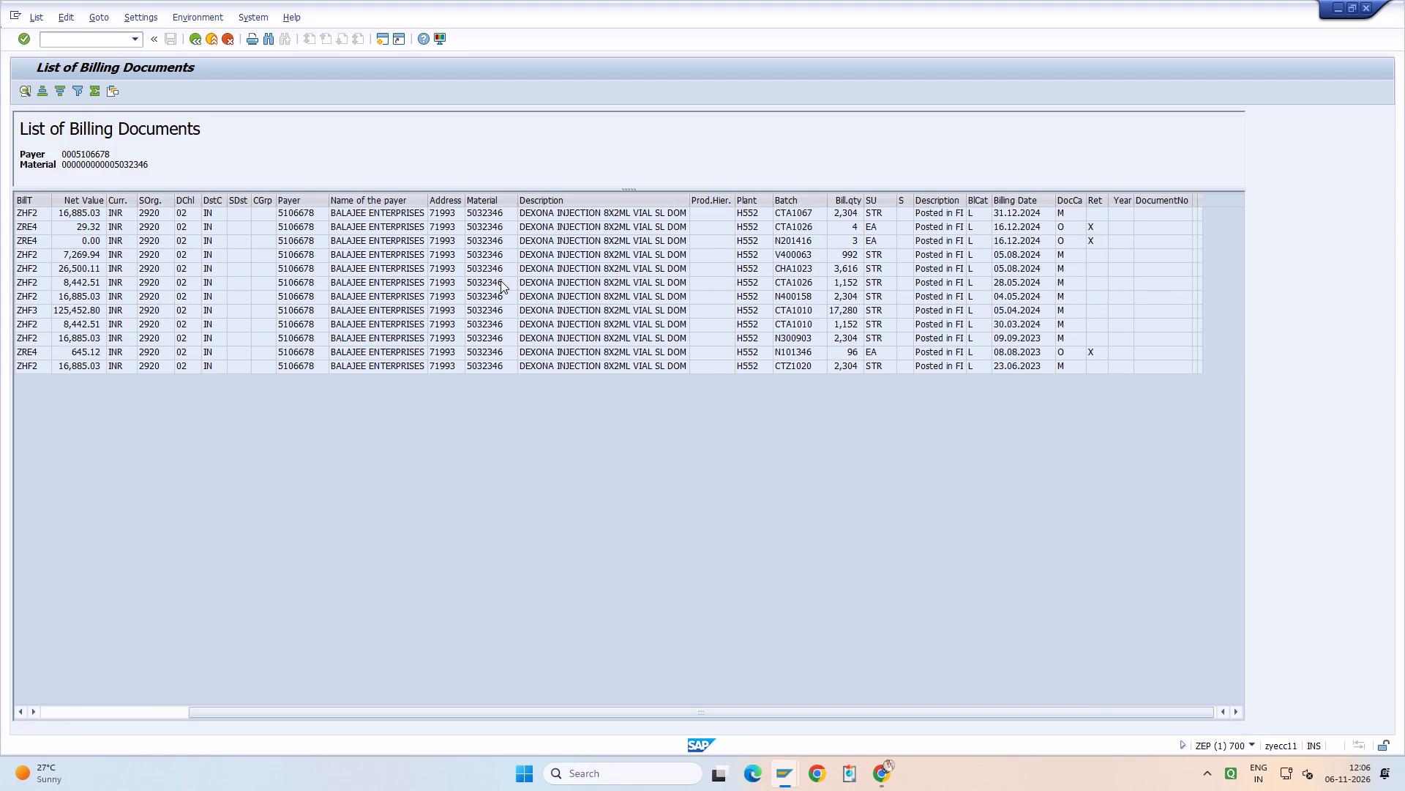
{"action": "left_click", "coordinate": [1352, 9]}
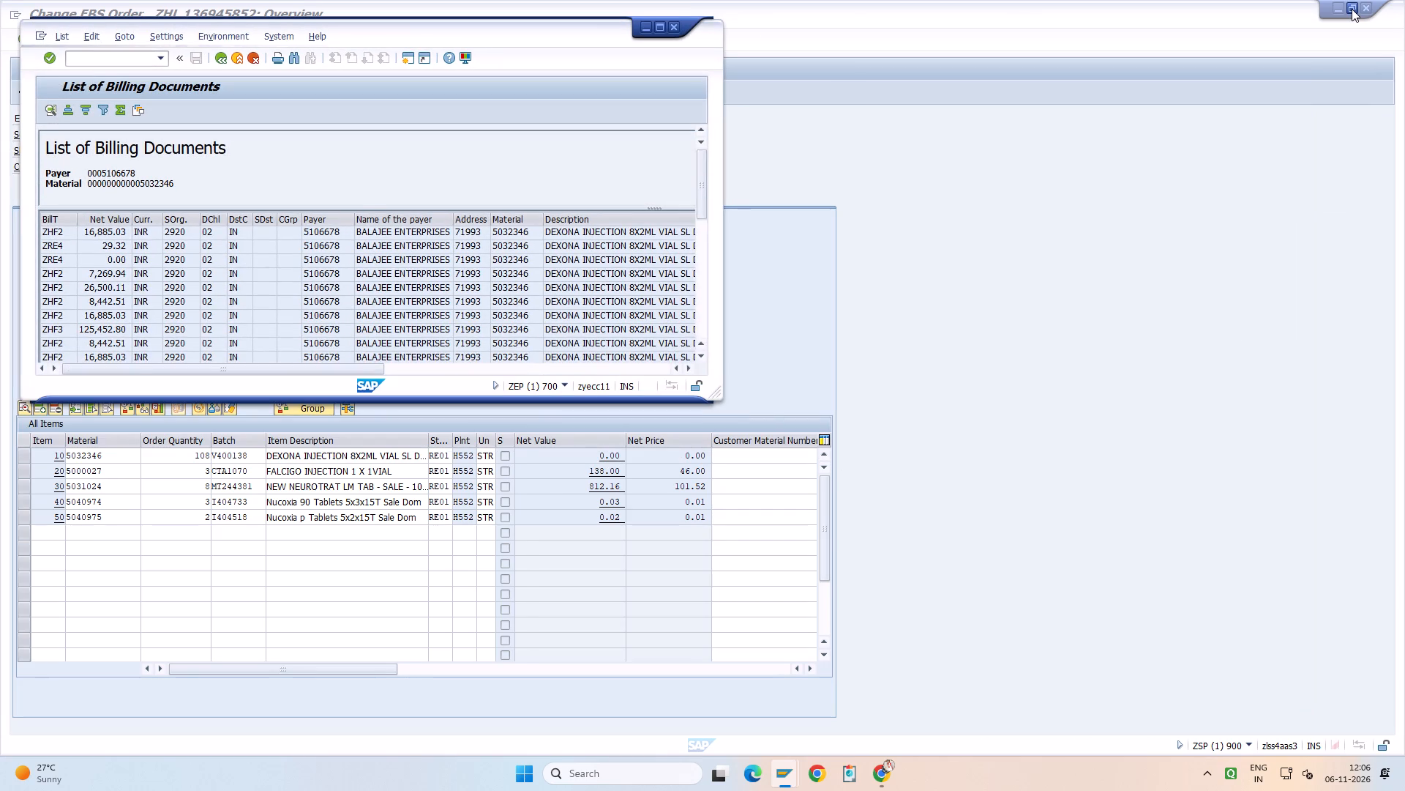
{"action": "left_click", "coordinate": [656, 26]}
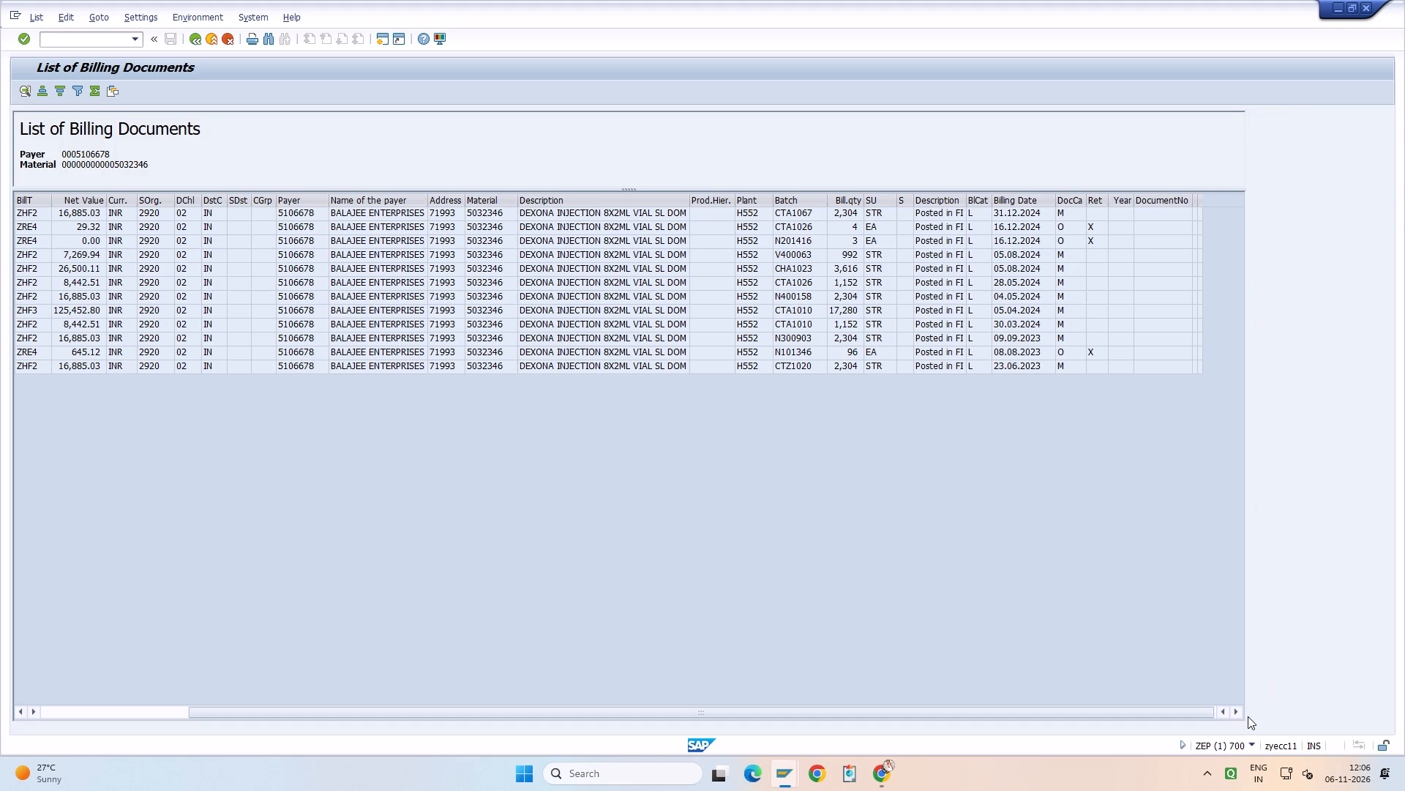
{"action": "left_click_drag", "start_coordinate": [1242, 718], "coordinate": [1390, 718]}
{"action": "left_click_drag", "start_coordinate": [1239, 634], "coordinate": [1349, 636]}
Copy batch CTA1067 from the 31.12.2024 billing item and find it in the Batch Query Report to compare its dates.
{"action": "left_click", "coordinate": [798, 214]}
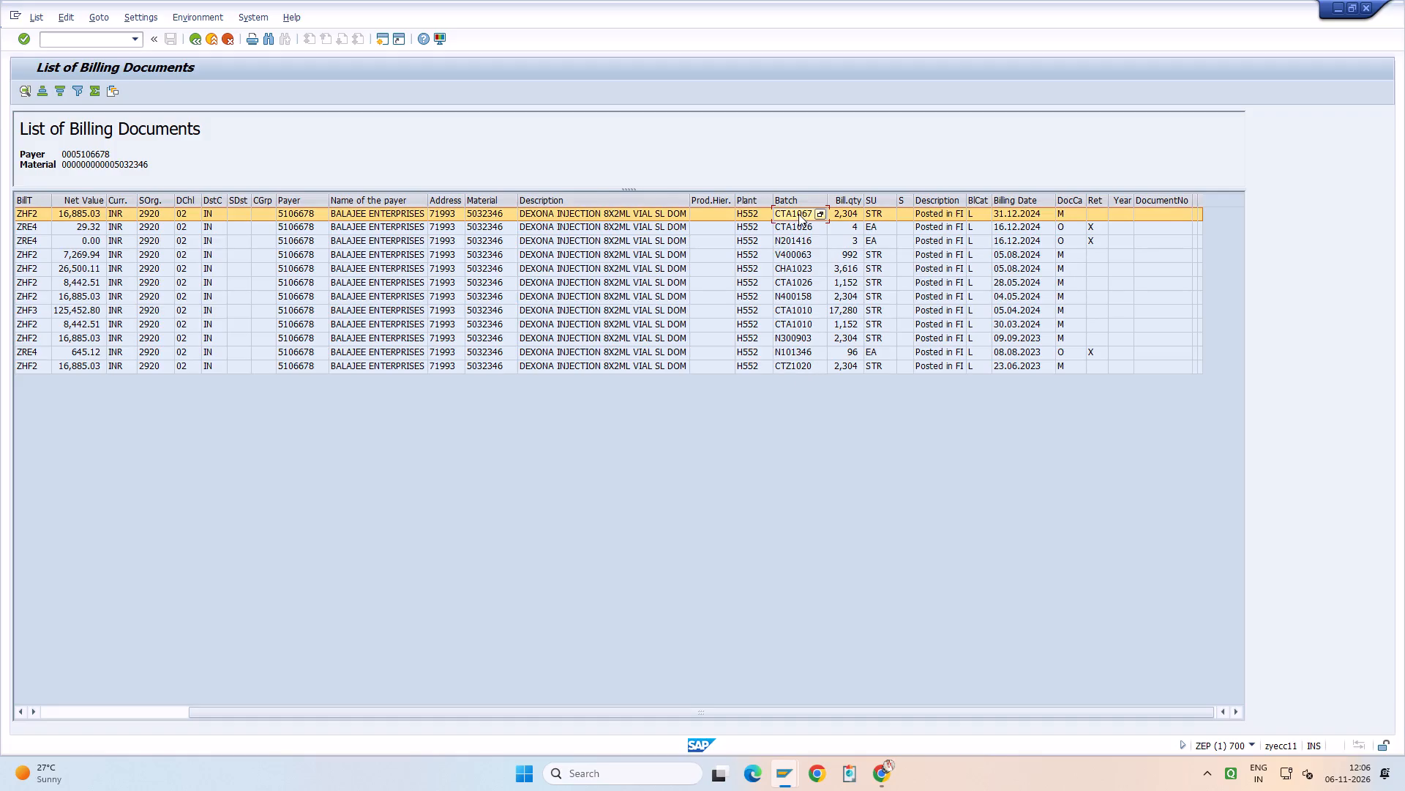
{"action": "key", "text": "ctrl+y"}
{"action": "key", "text": "ctrl+c"}
{"action": "key", "text": "alt+Tab"}
{"action": "key", "text": "alt+Tab"}
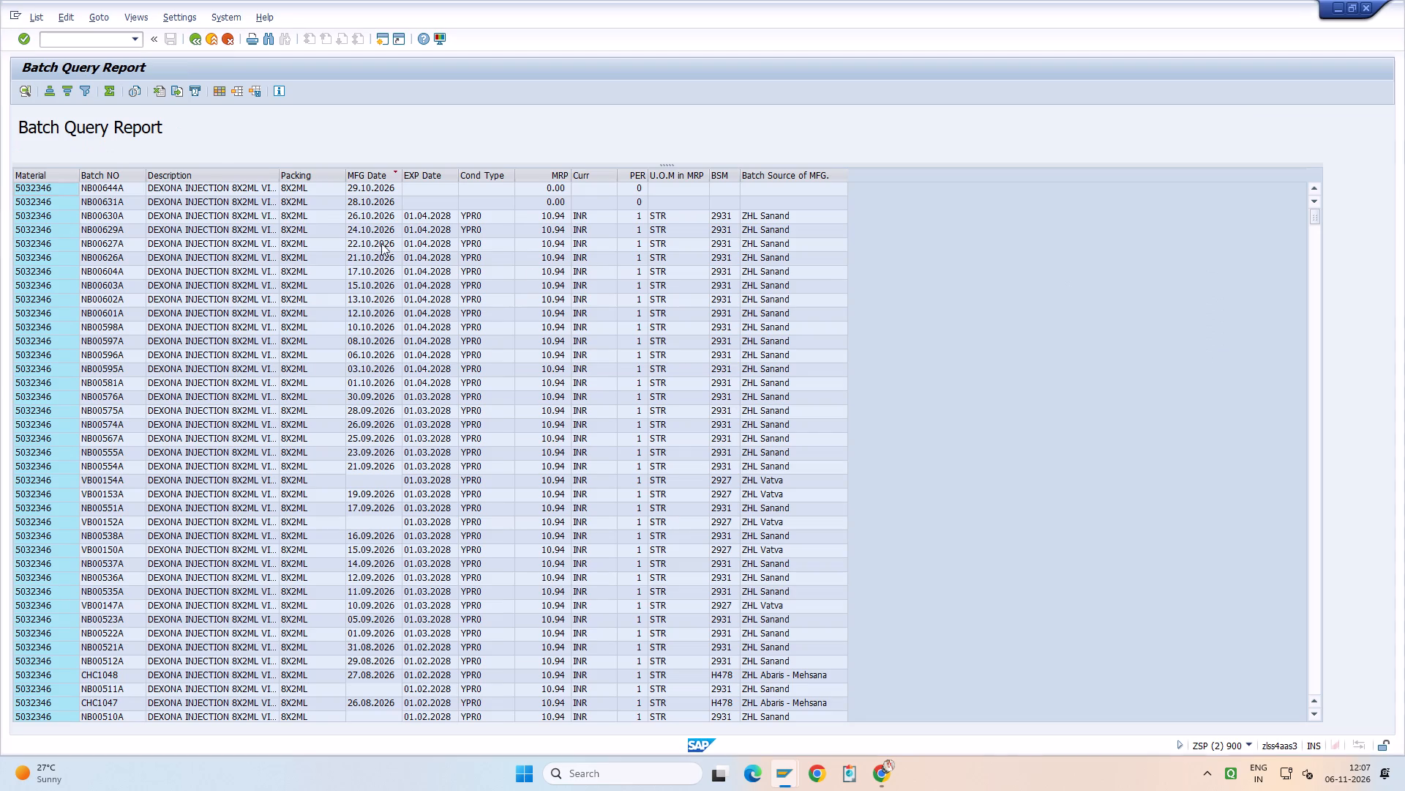
{"action": "left_click", "coordinate": [124, 169]}
{"action": "key", "text": "ctrl+f"}
{"action": "key", "text": "ctrl+v"}
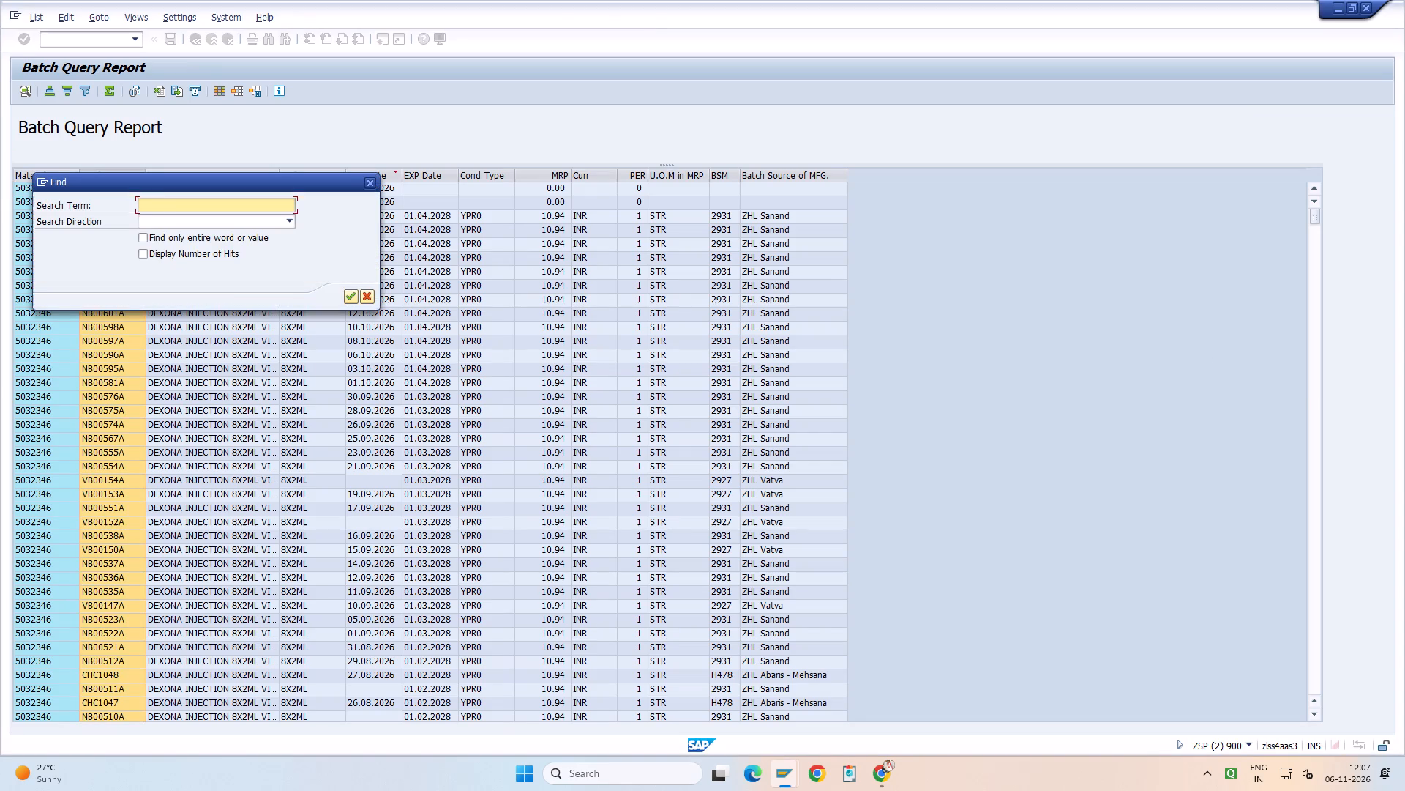
{"action": "key", "text": "ctrl+Return"}
{"action": "left_click_drag", "start_coordinate": [239, 173], "coordinate": [304, 280]}
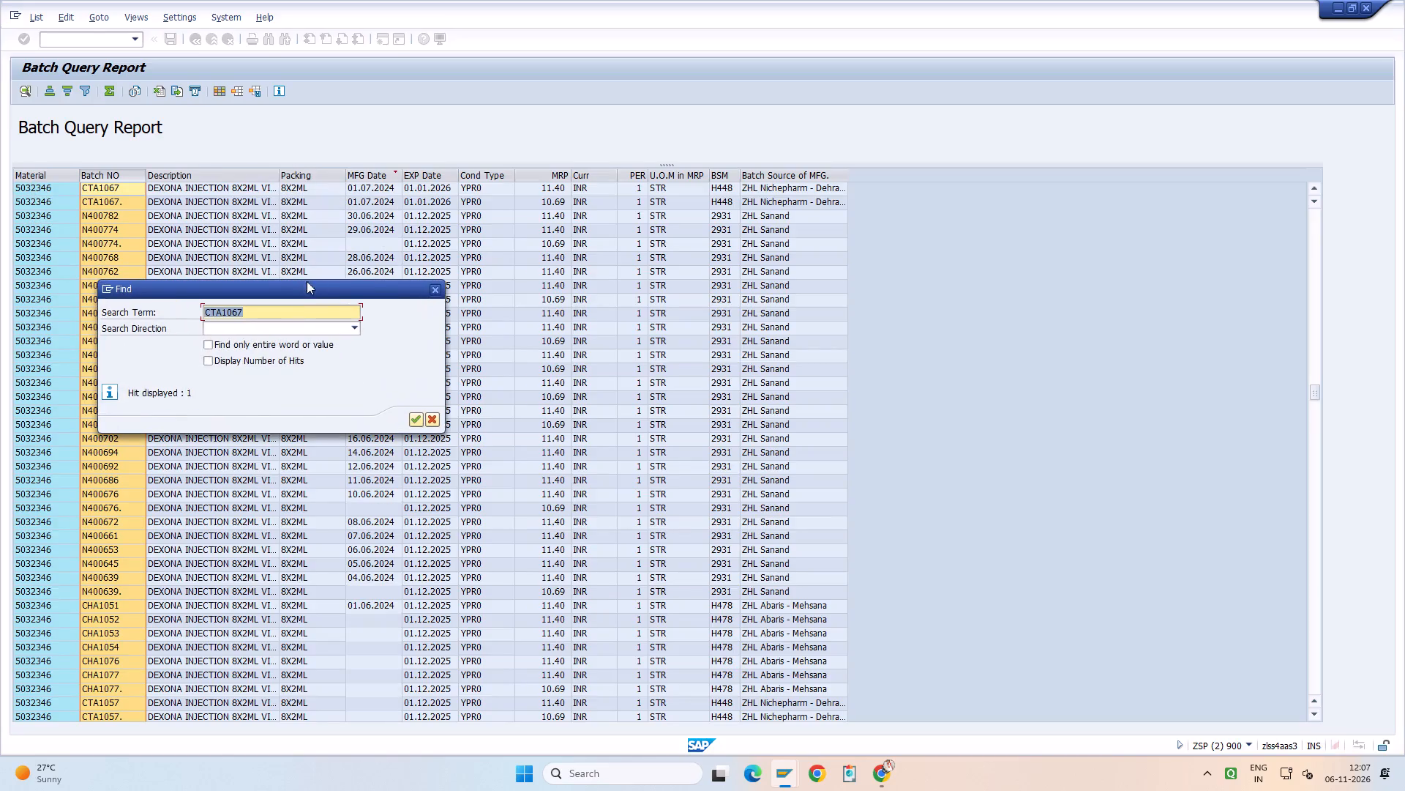
{"action": "left_click", "coordinate": [438, 294]}
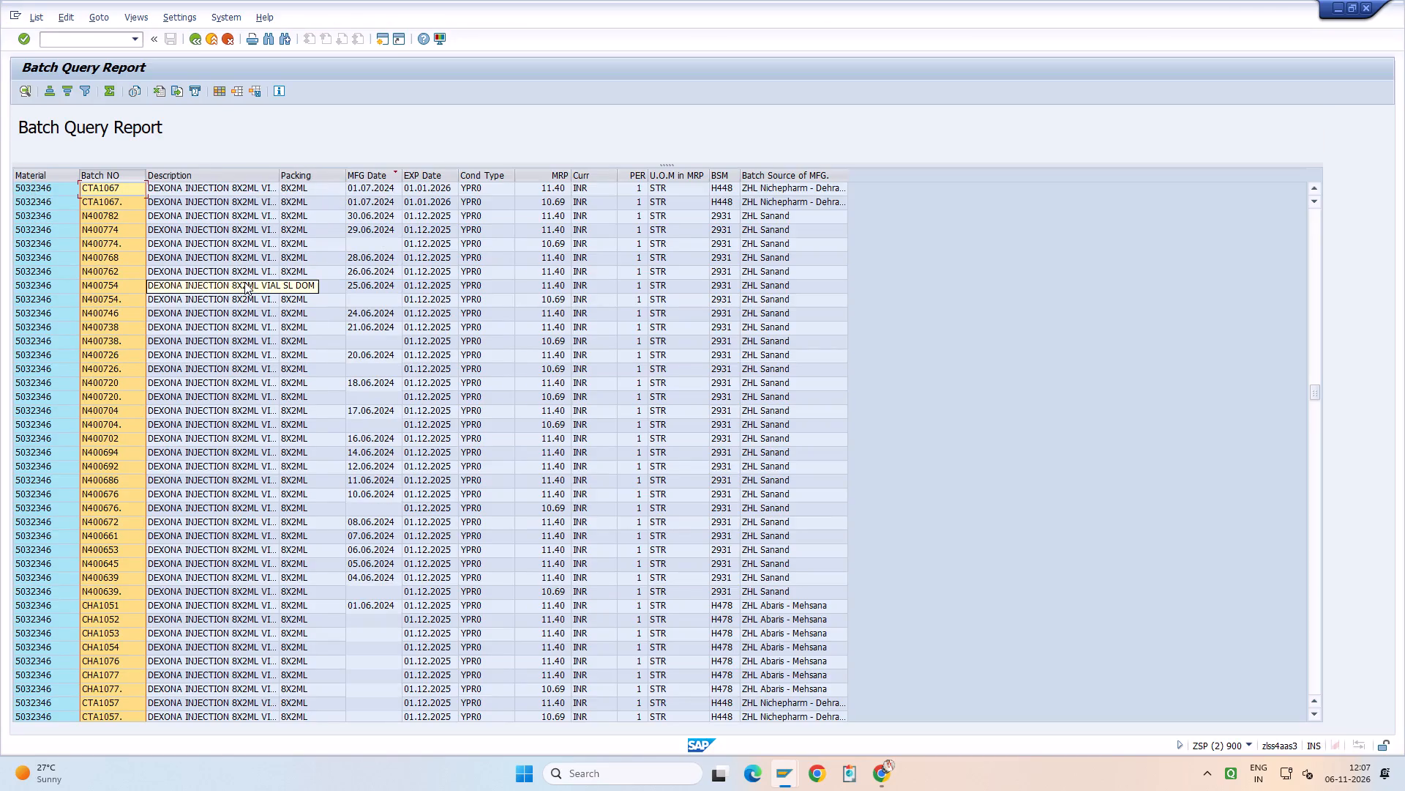
{"action": "key", "text": "alt+Tab"}
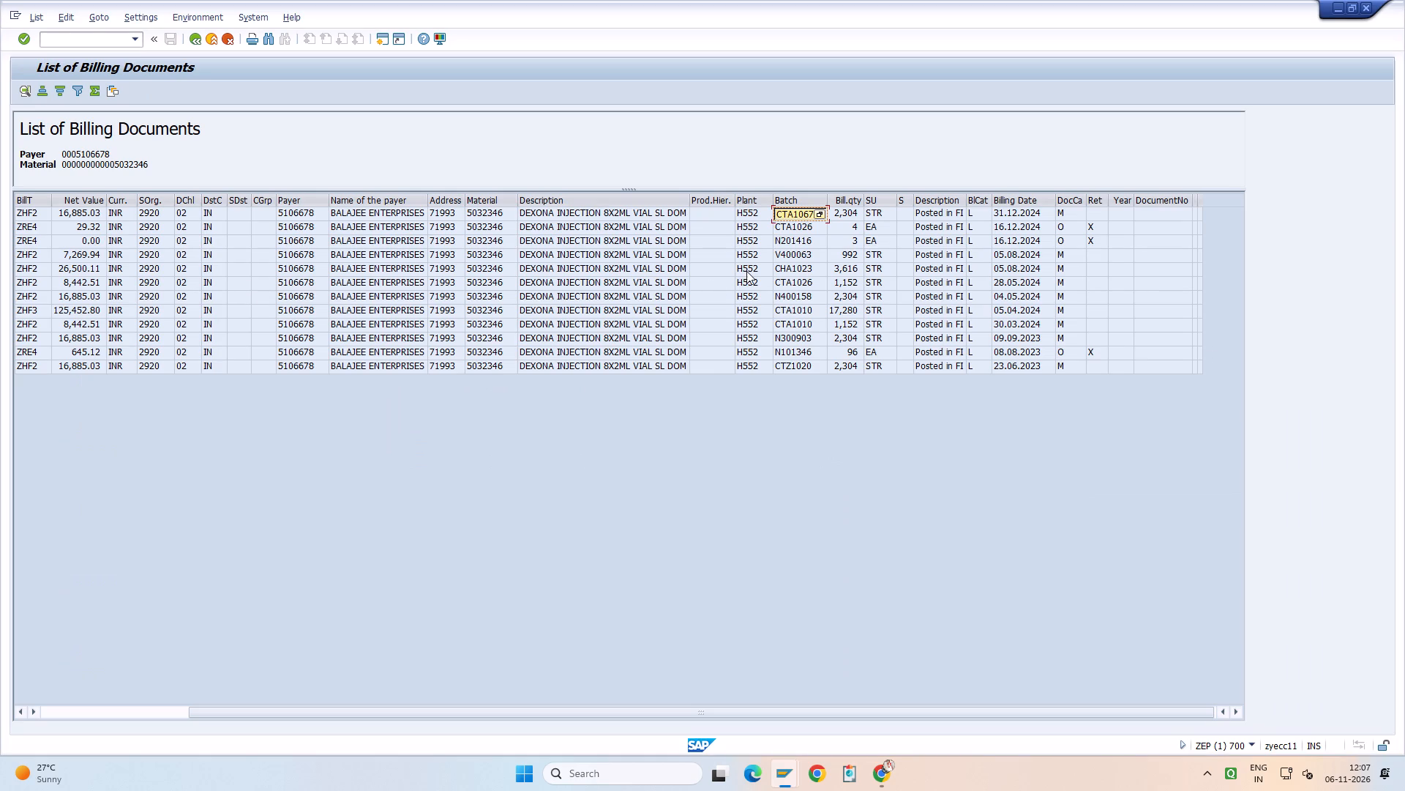
{"action": "key", "text": "alt+Tab"}
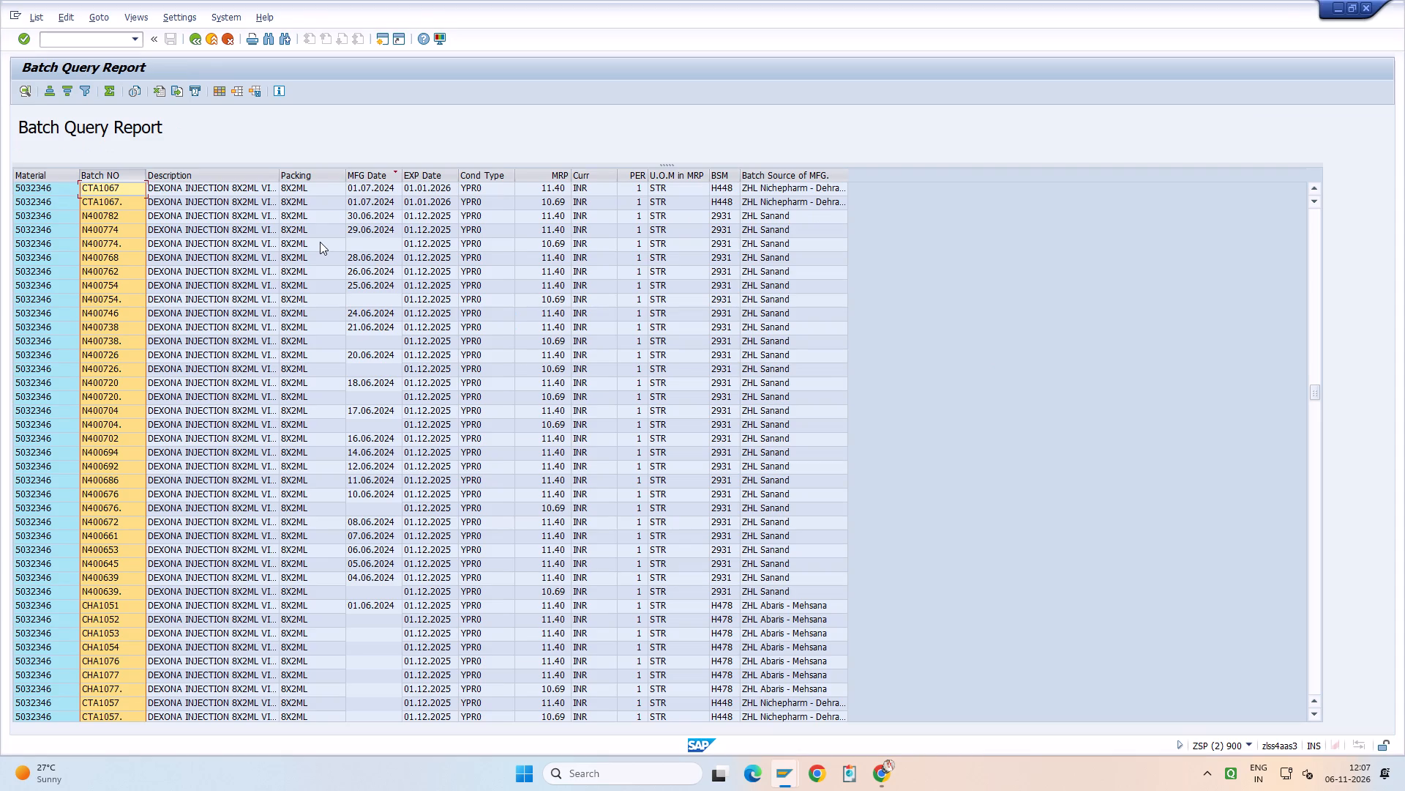
Open a new session from the Batch Query Report and start the billing document list with transaction VF05.
{"action": "left_click", "coordinate": [783, 789]}
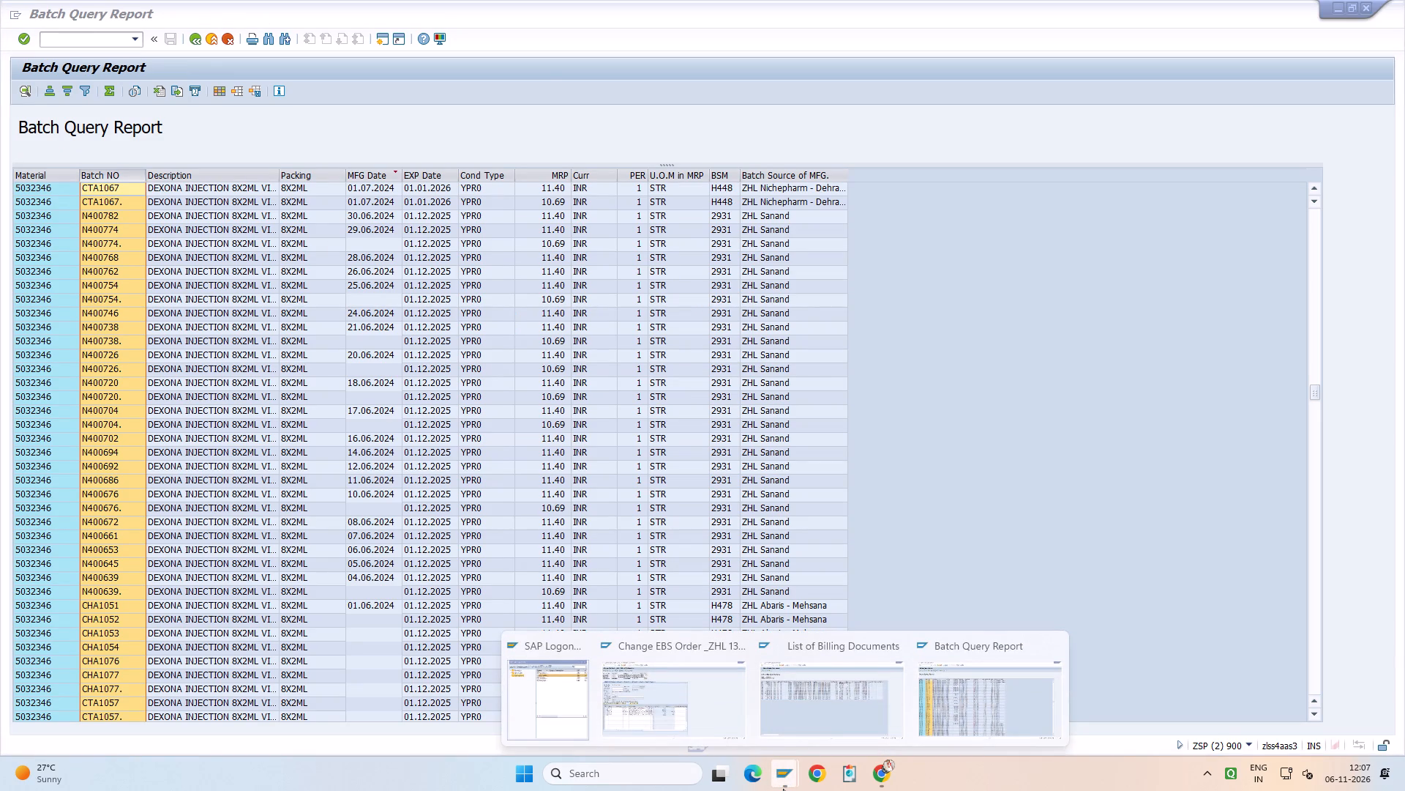
{"action": "left_click", "coordinate": [1065, 401]}
{"action": "left_click", "coordinate": [382, 37]}
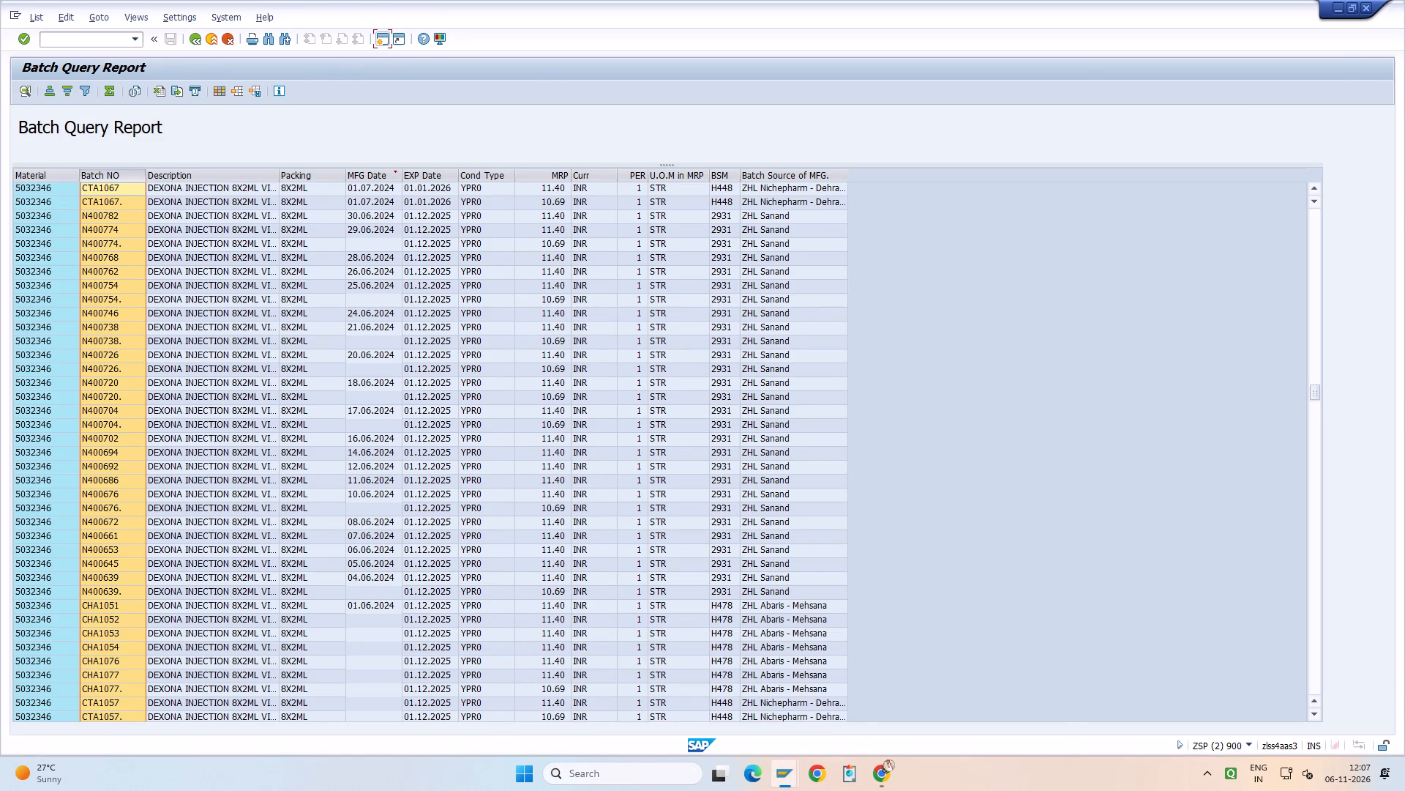
{"action": "left_click", "coordinate": [89, 45]}
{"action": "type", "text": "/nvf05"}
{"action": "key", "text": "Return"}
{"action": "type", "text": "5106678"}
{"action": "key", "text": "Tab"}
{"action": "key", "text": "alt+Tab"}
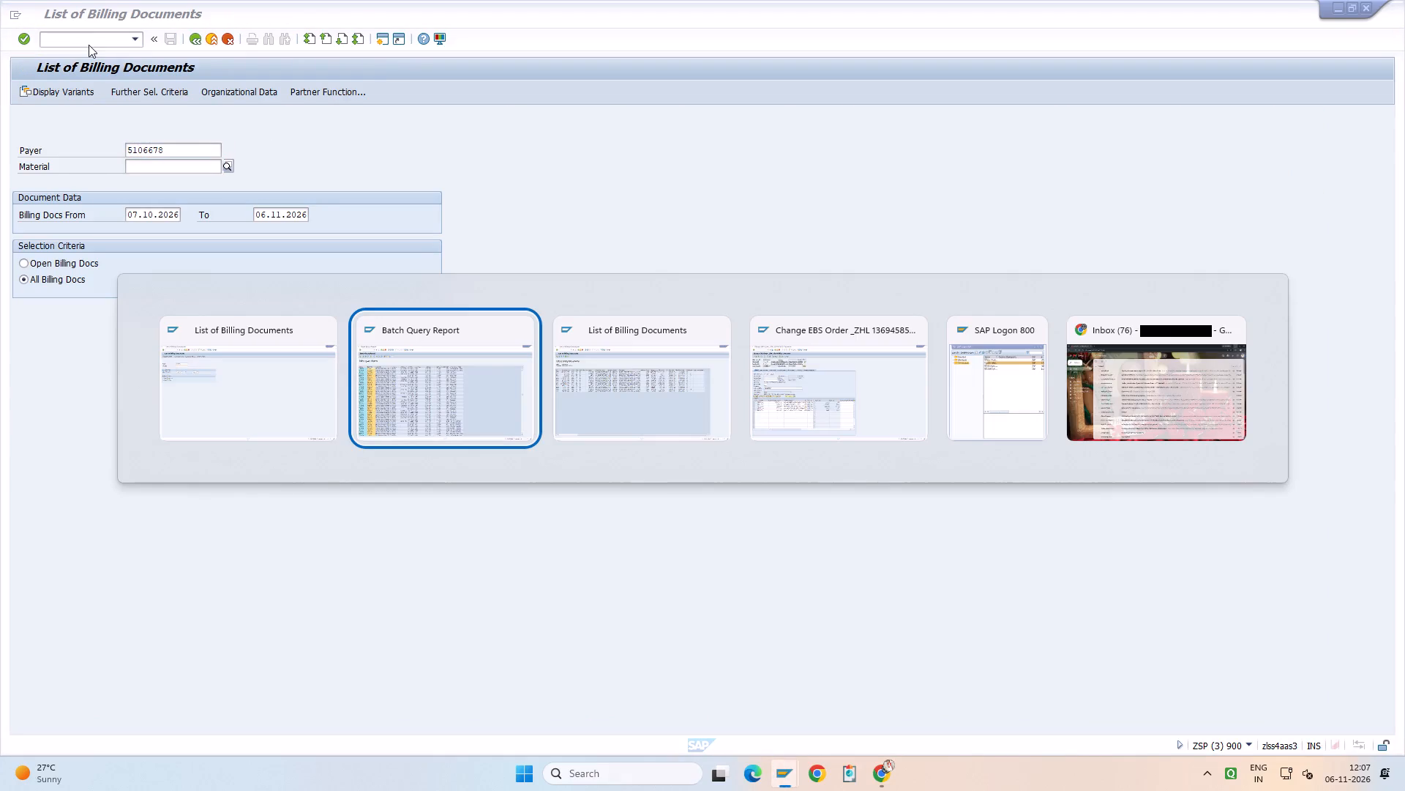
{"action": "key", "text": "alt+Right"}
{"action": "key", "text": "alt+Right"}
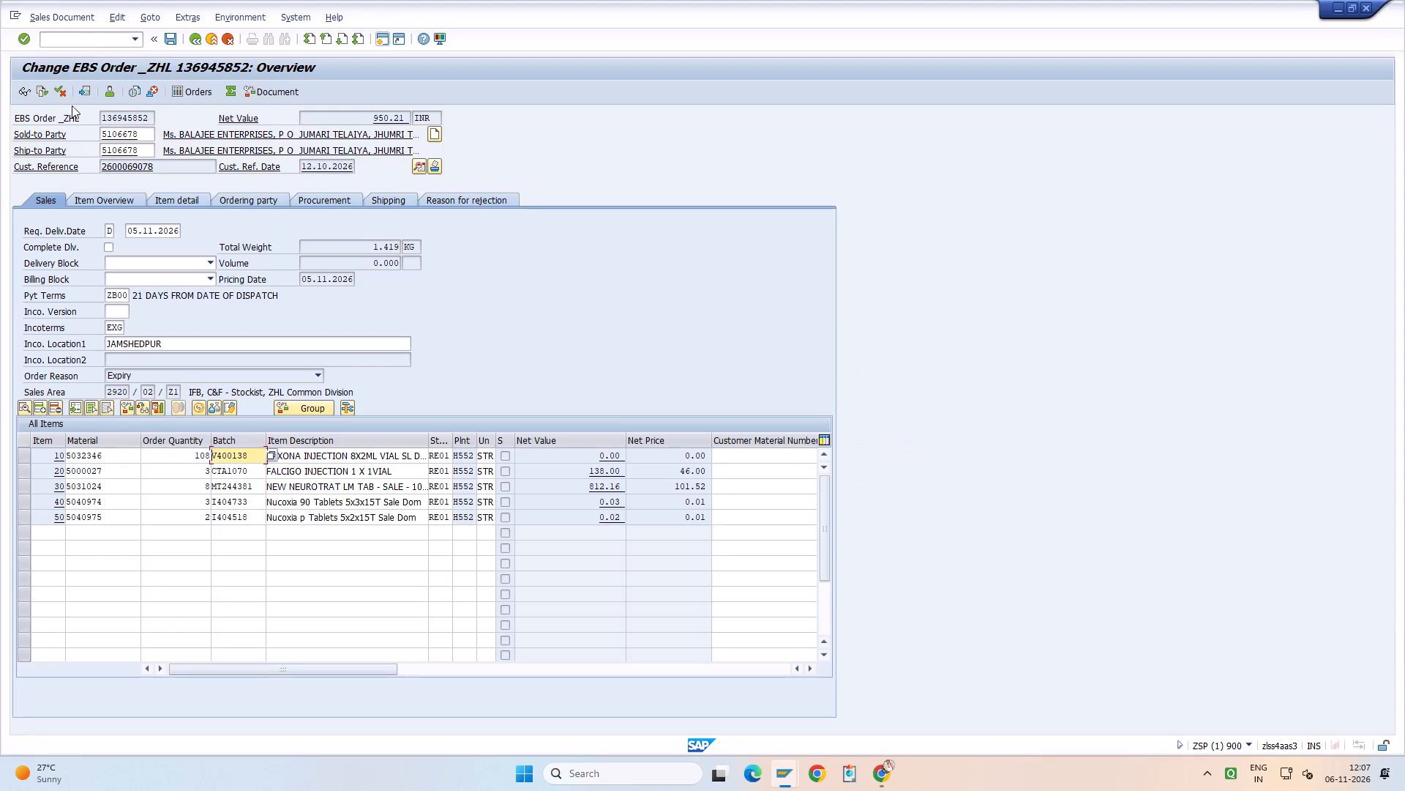
{"action": "left_click_drag", "start_coordinate": [110, 453], "coordinate": [20, 458]}
{"action": "key", "text": "ctrl+c"}
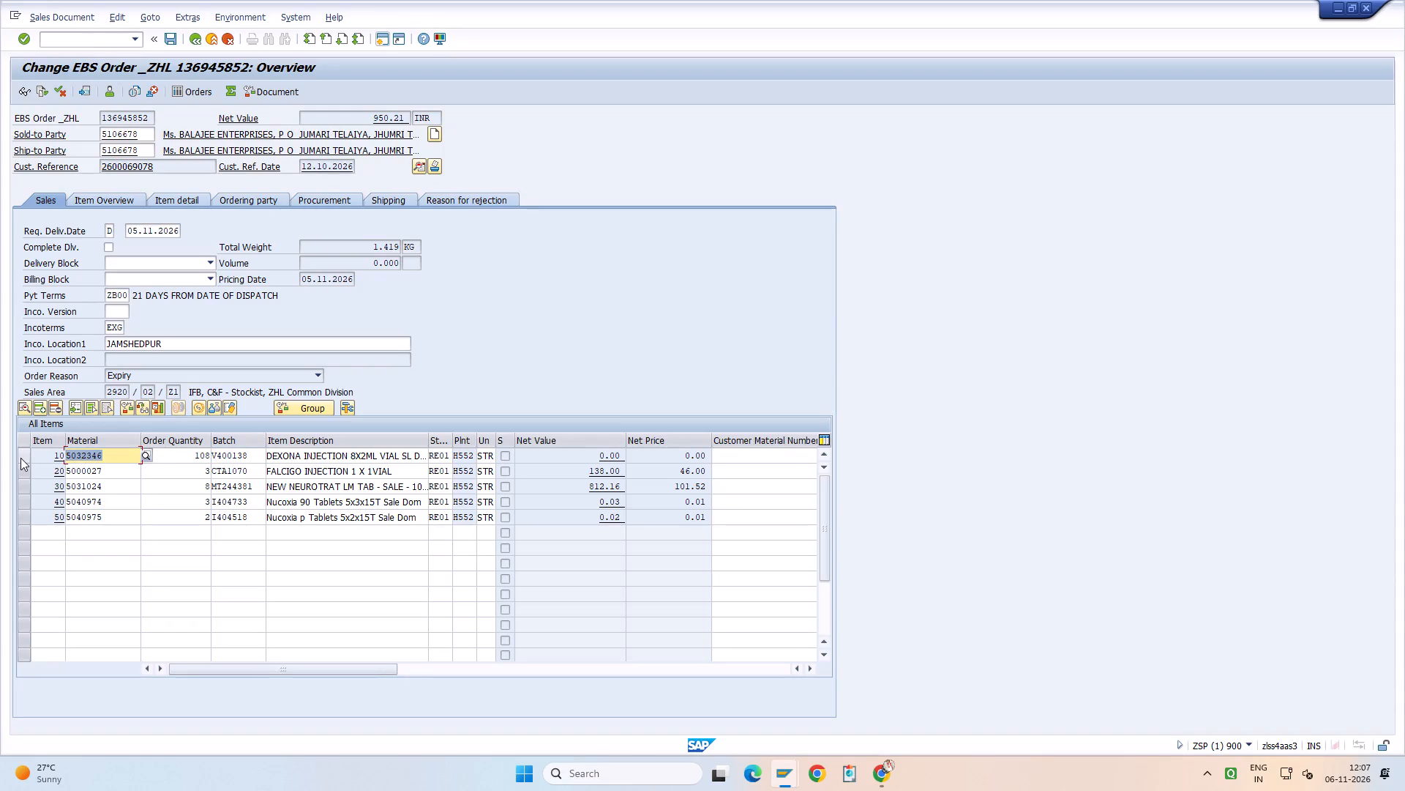
{"action": "key", "text": "alt+Tab"}
{"action": "key", "text": "ctrl+v"}
List the billing documents from 01.01.2017 for sales organization 2920.
{"action": "left_click", "coordinate": [156, 215]}
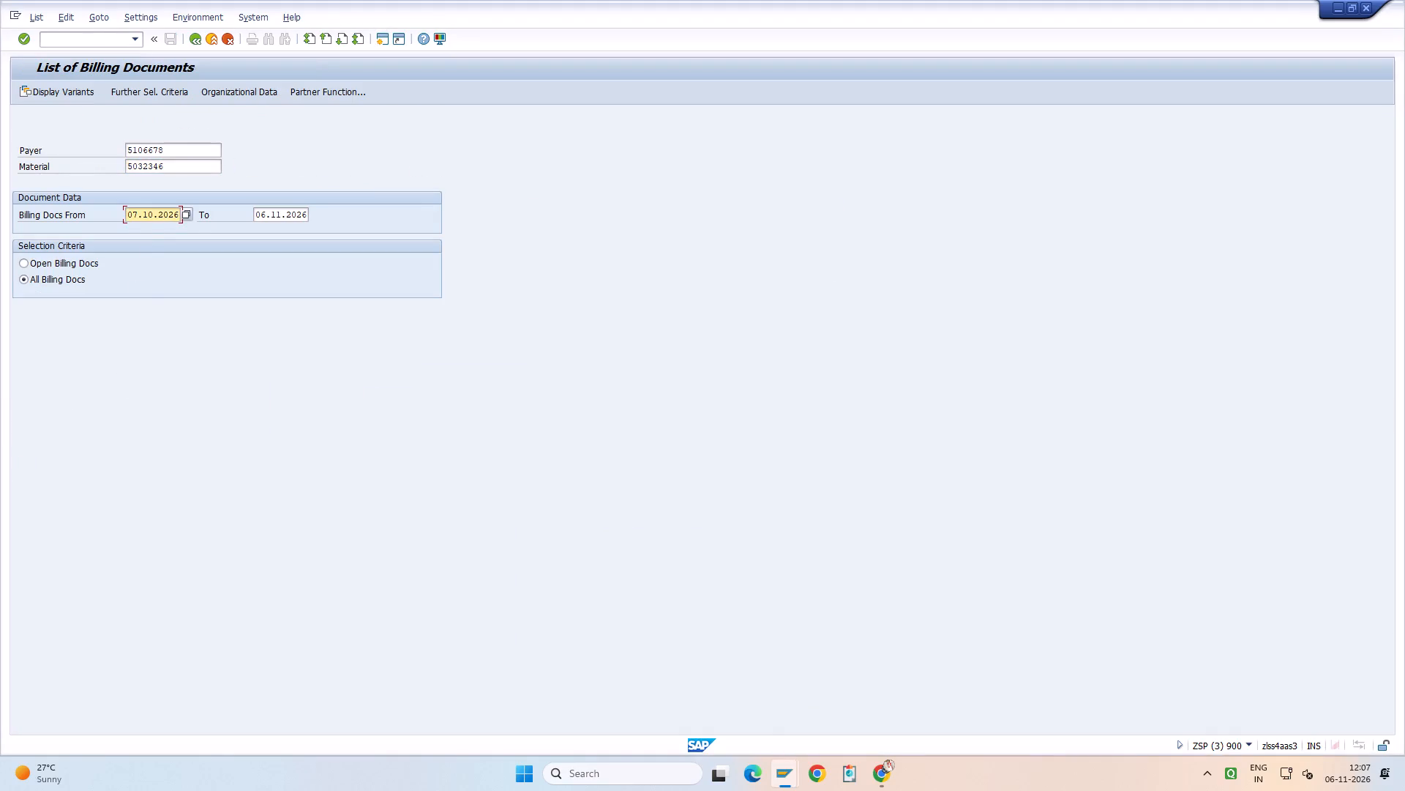
{"action": "key", "text": "ctrl+a"}
{"action": "key", "text": "BackSpace"}
{"action": "key", "text": "space"}
{"action": "key", "text": "Down"}
{"action": "key", "text": "Return"}
{"action": "key", "text": "Return"}
{"action": "key", "text": "space"}
{"action": "key", "text": "Down"}
{"action": "key", "text": "Return"}
{"action": "key", "text": "Return"}
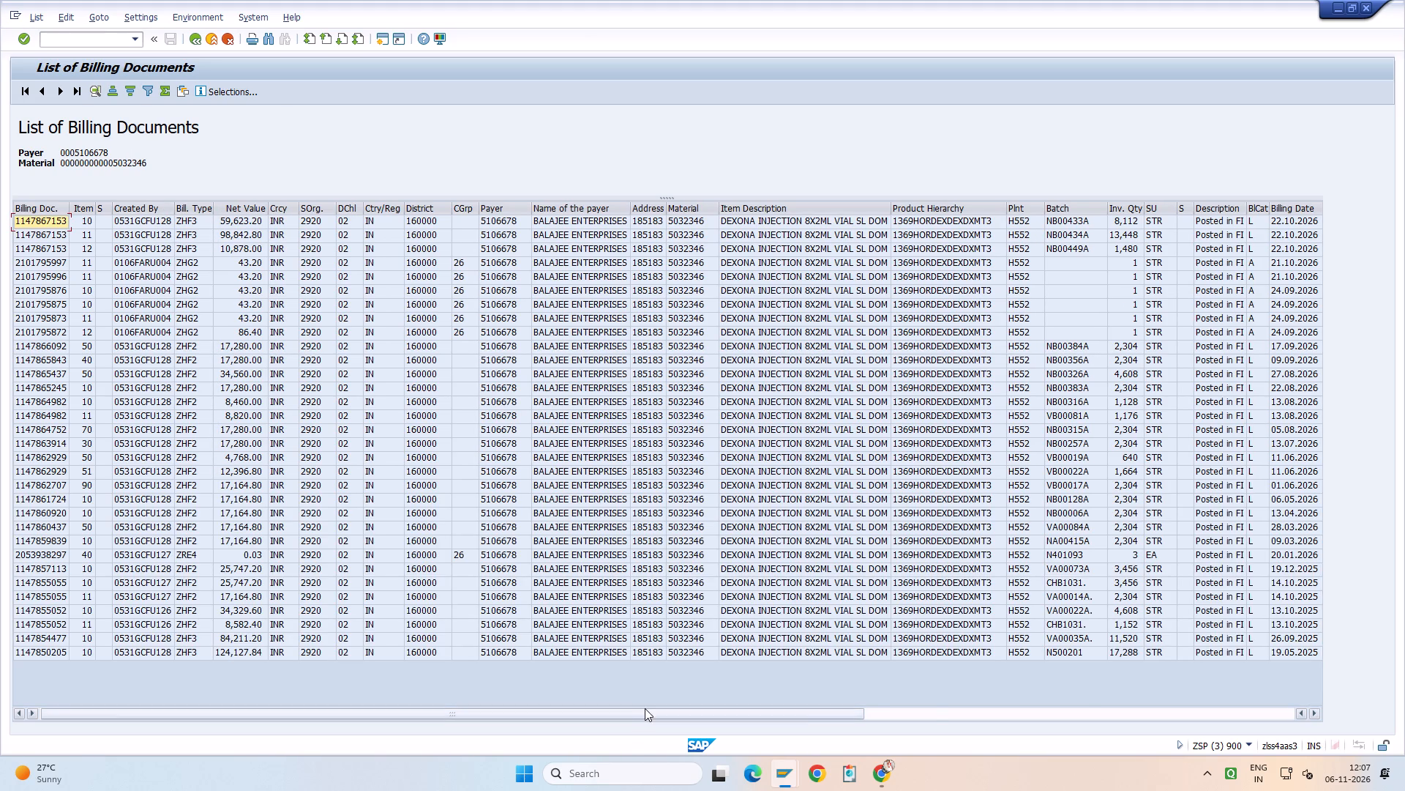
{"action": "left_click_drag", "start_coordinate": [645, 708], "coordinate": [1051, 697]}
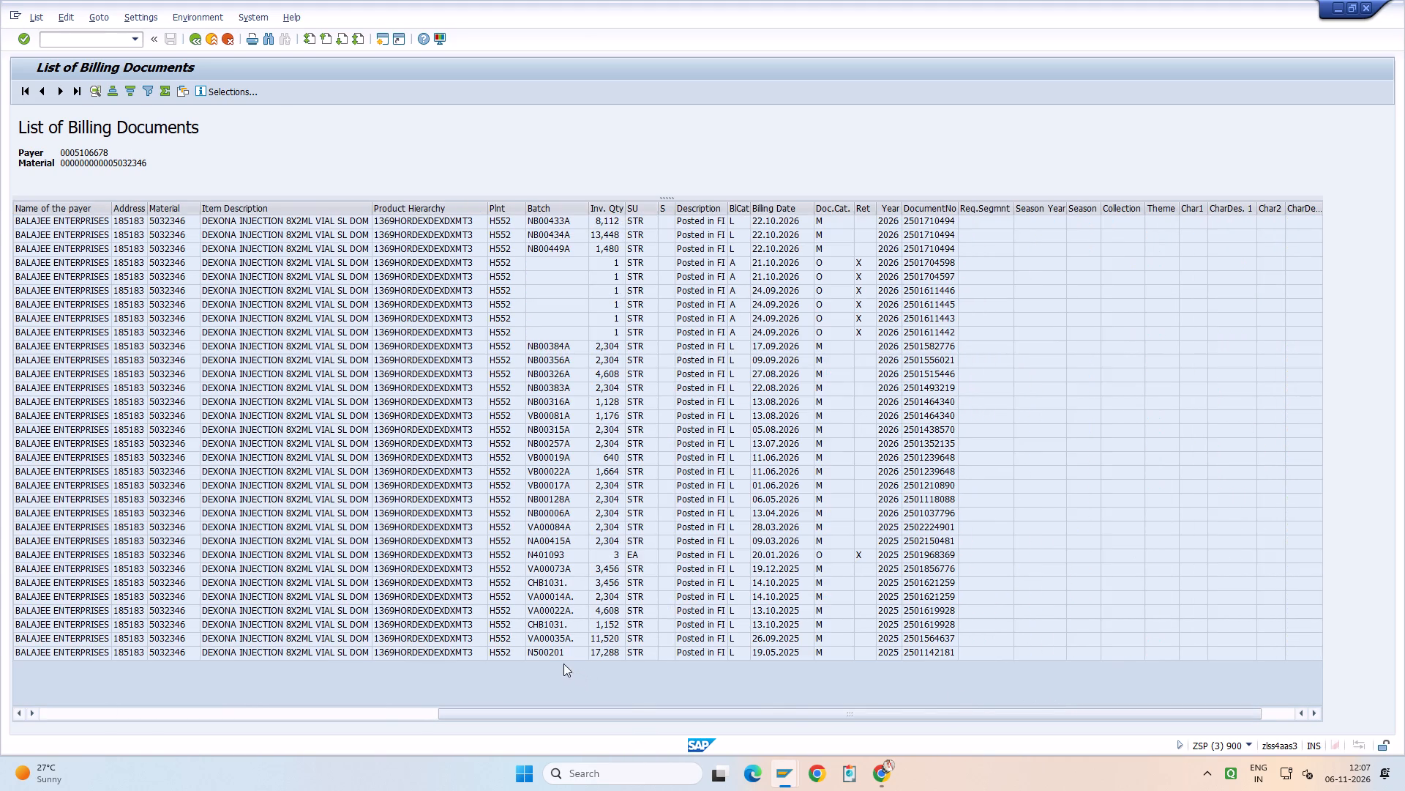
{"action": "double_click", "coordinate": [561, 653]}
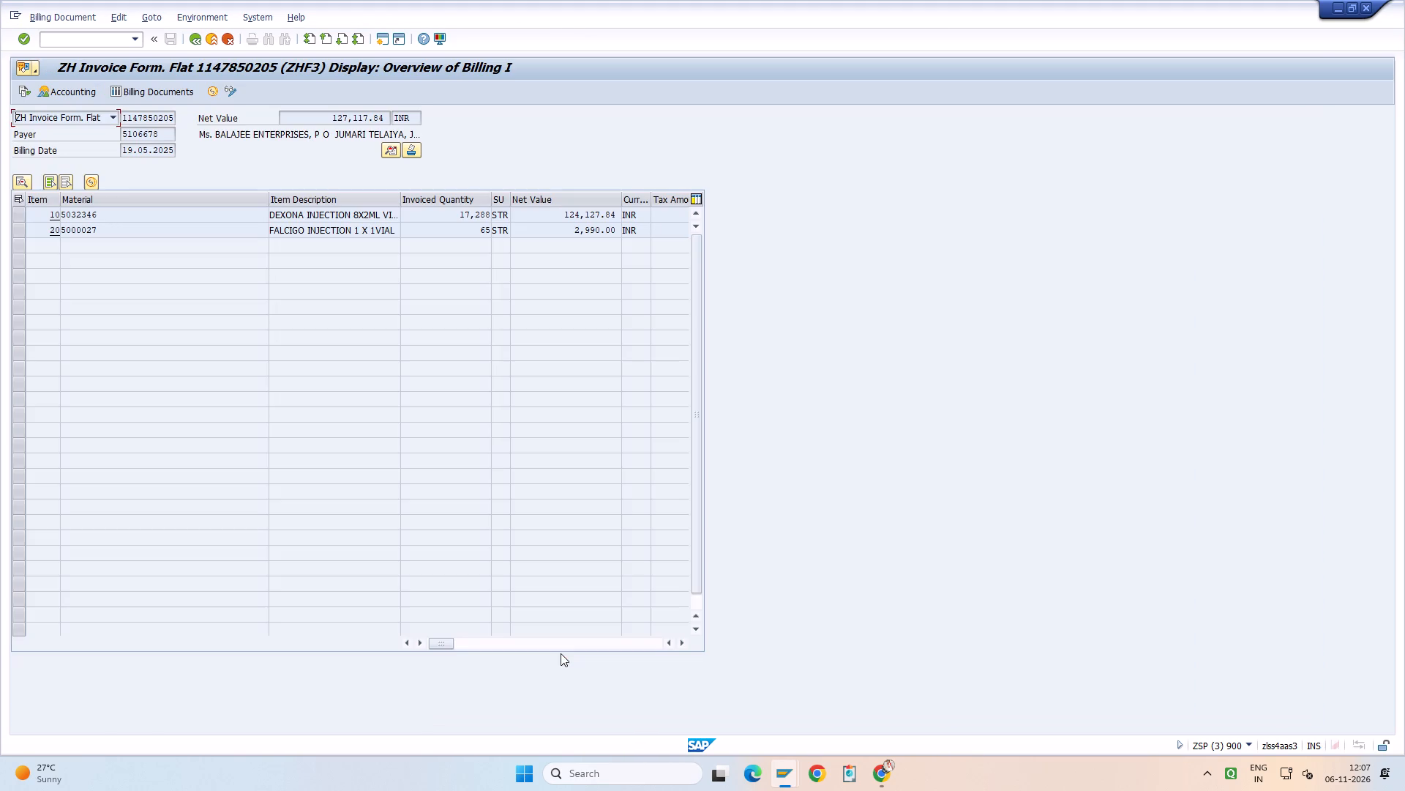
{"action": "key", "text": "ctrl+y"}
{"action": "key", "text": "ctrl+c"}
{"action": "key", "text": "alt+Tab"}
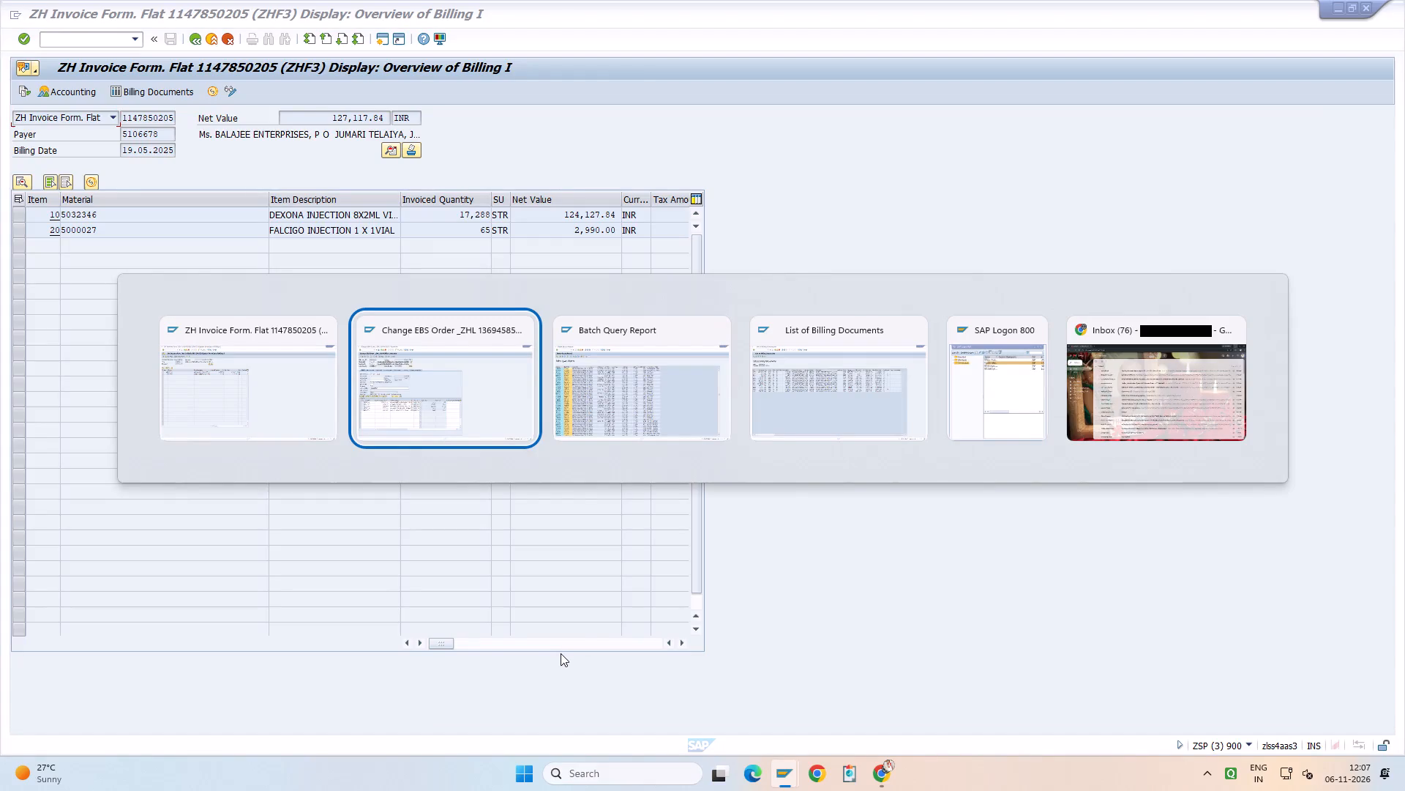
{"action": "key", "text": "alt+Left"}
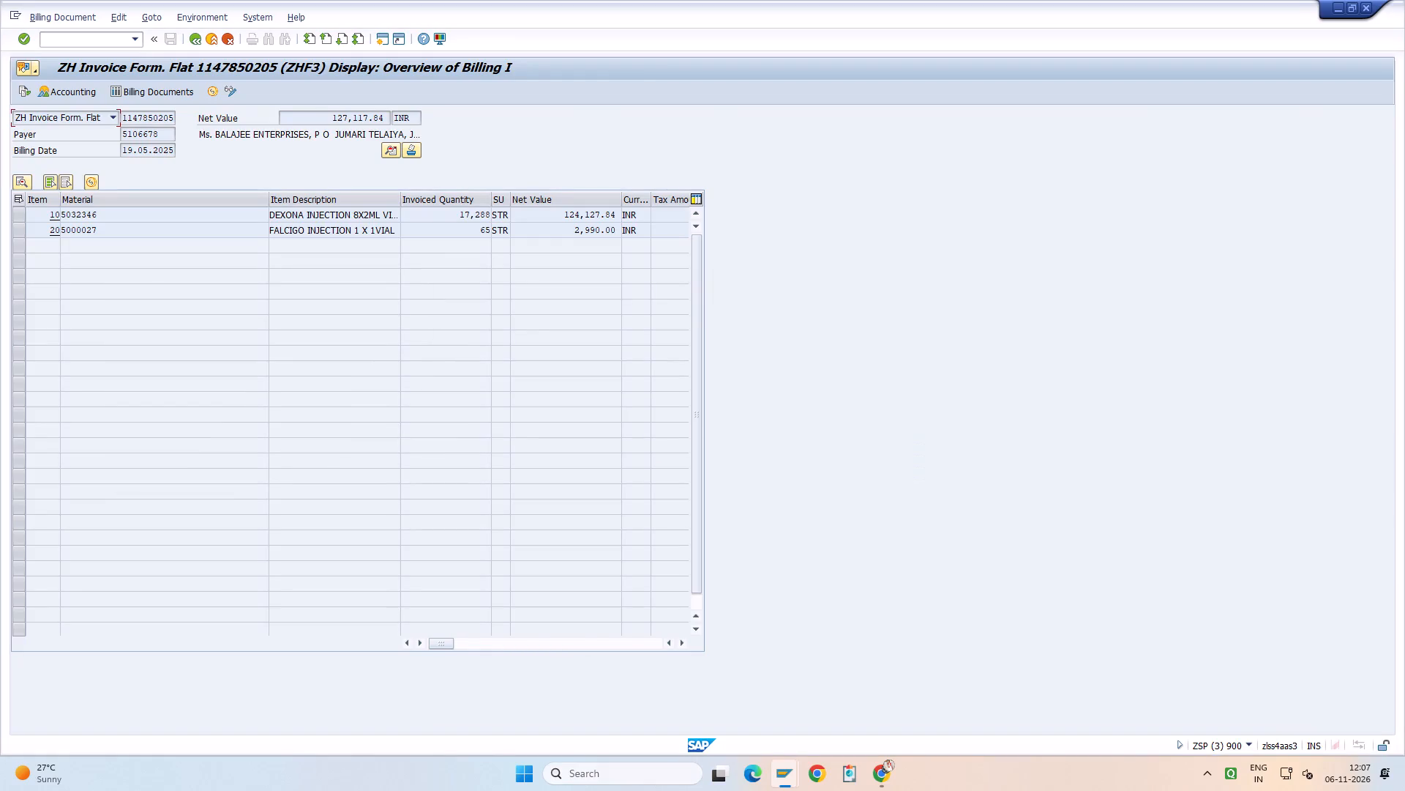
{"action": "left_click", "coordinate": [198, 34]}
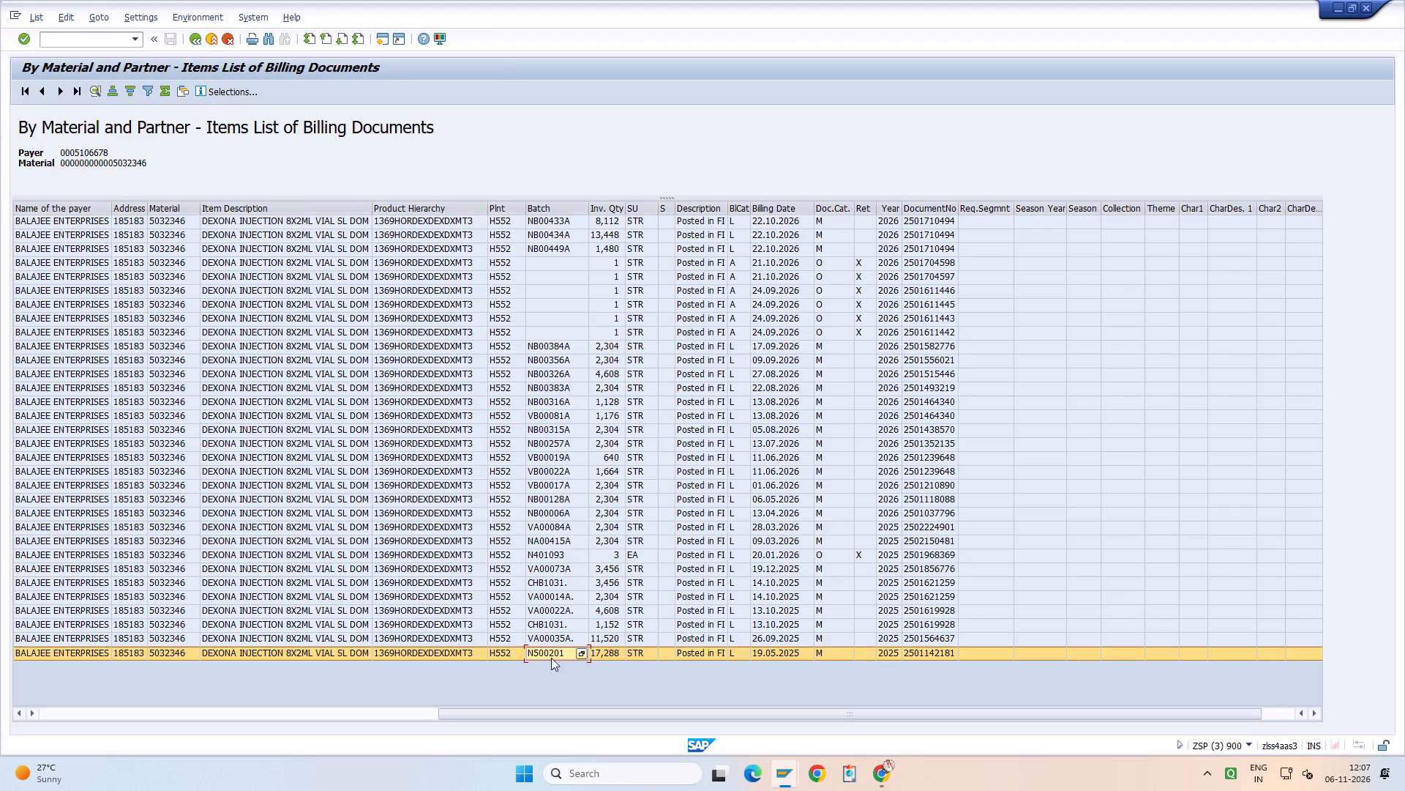
Copy batch N500201 from the 19.05.2025 billing item and find it in the Batch Query Report to compare its dates.
{"action": "left_click", "coordinate": [553, 653]}
{"action": "key", "text": "ctrl+y"}
{"action": "key", "text": "ctrl+c"}
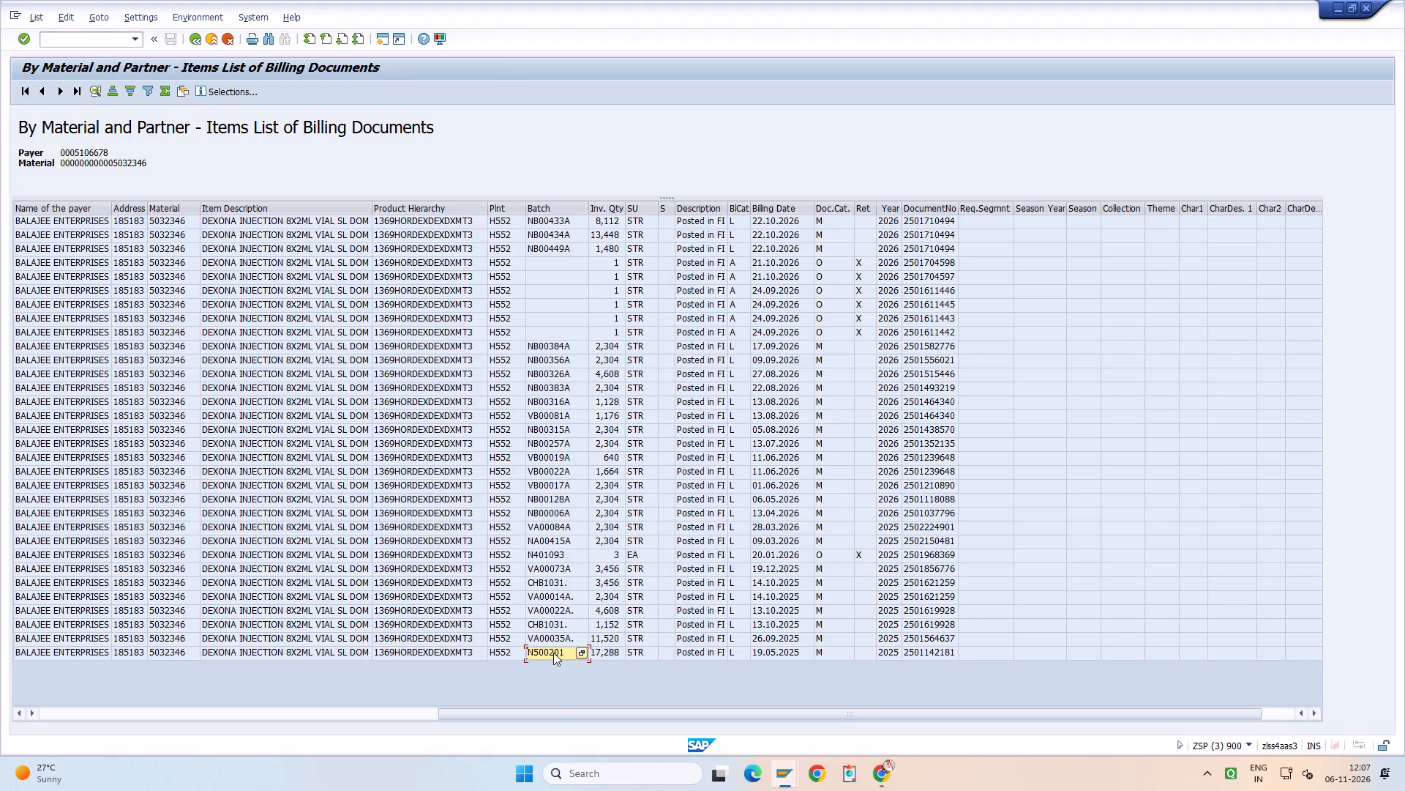
{"action": "key", "text": "alt+Tab"}
{"action": "key", "text": "alt+Tab"}
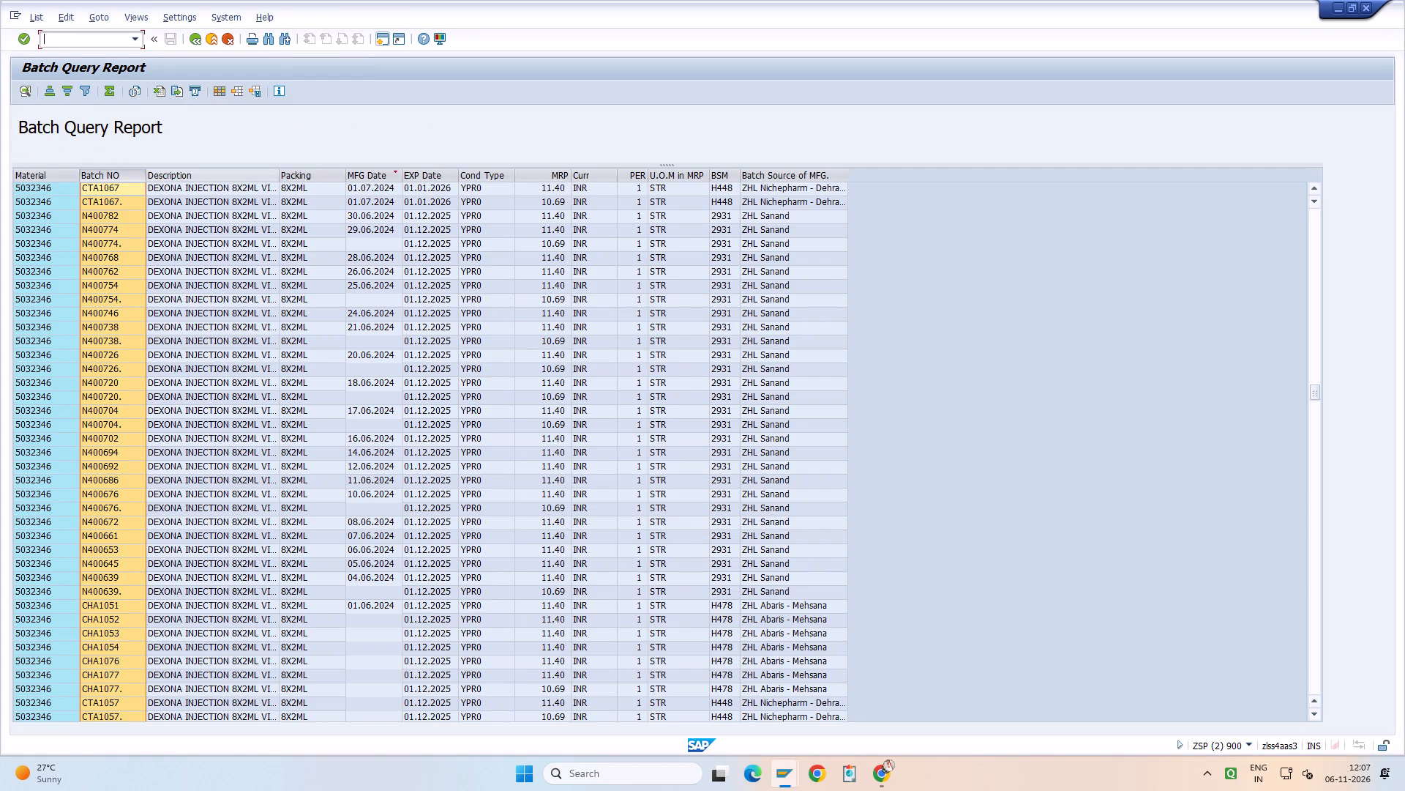
{"action": "left_click", "coordinate": [184, 172]}
{"action": "left_click", "coordinate": [134, 173]}
{"action": "key", "text": "ctrl+f"}
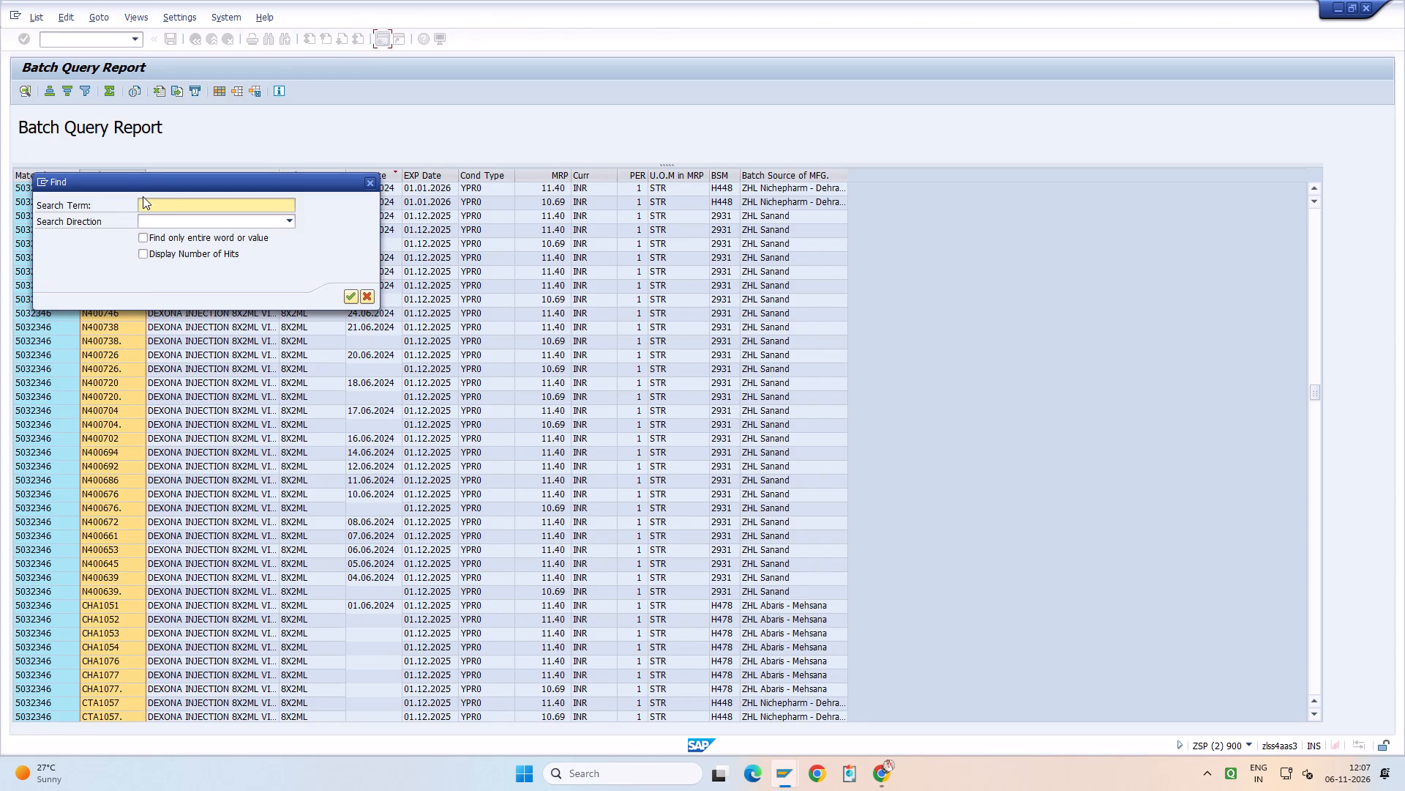
{"action": "key", "text": "ctrl+v"}
{"action": "key", "text": "Return"}
{"action": "left_click_drag", "start_coordinate": [286, 180], "coordinate": [329, 337]}
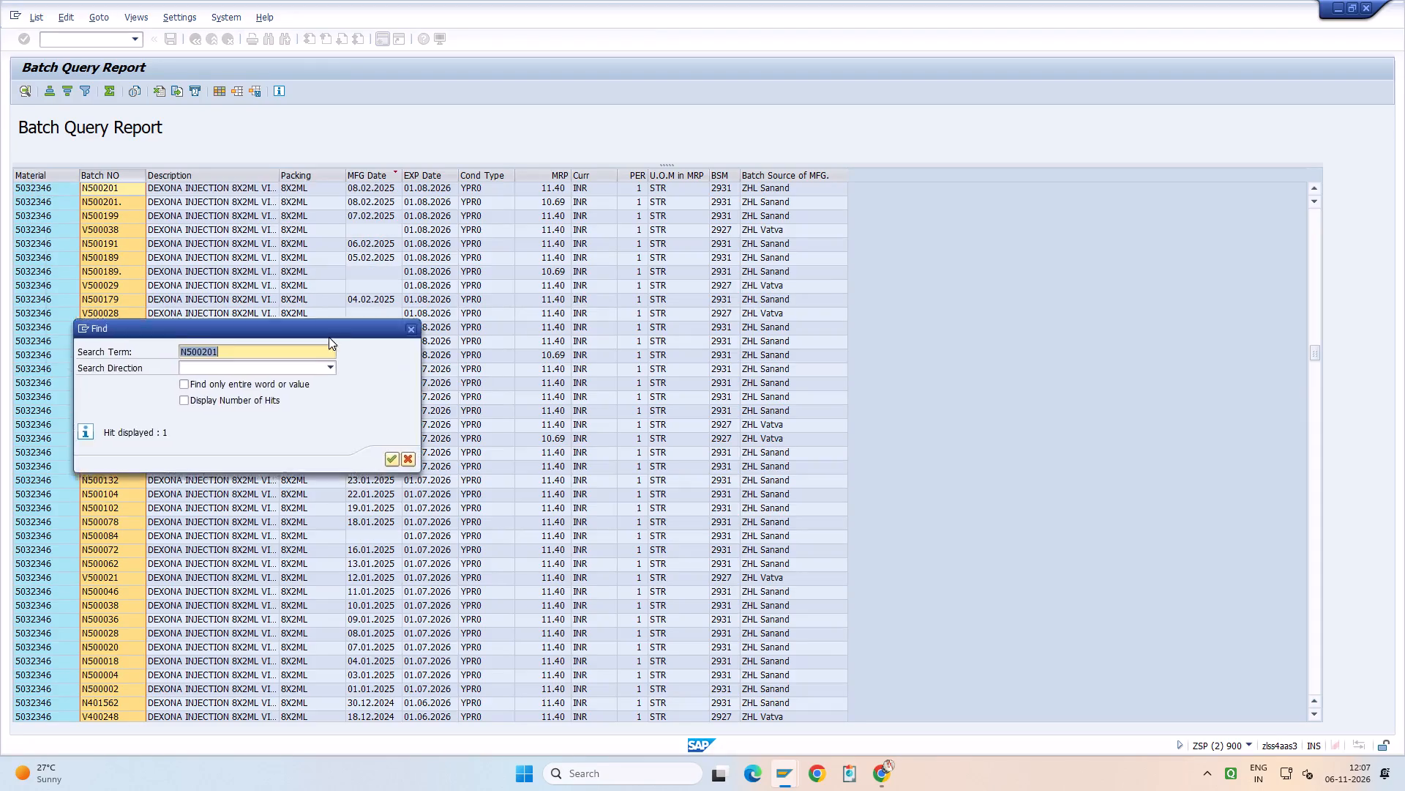
{"action": "left_click_drag", "start_coordinate": [329, 337], "coordinate": [333, 368]}
{"action": "left_click", "coordinate": [414, 372]}
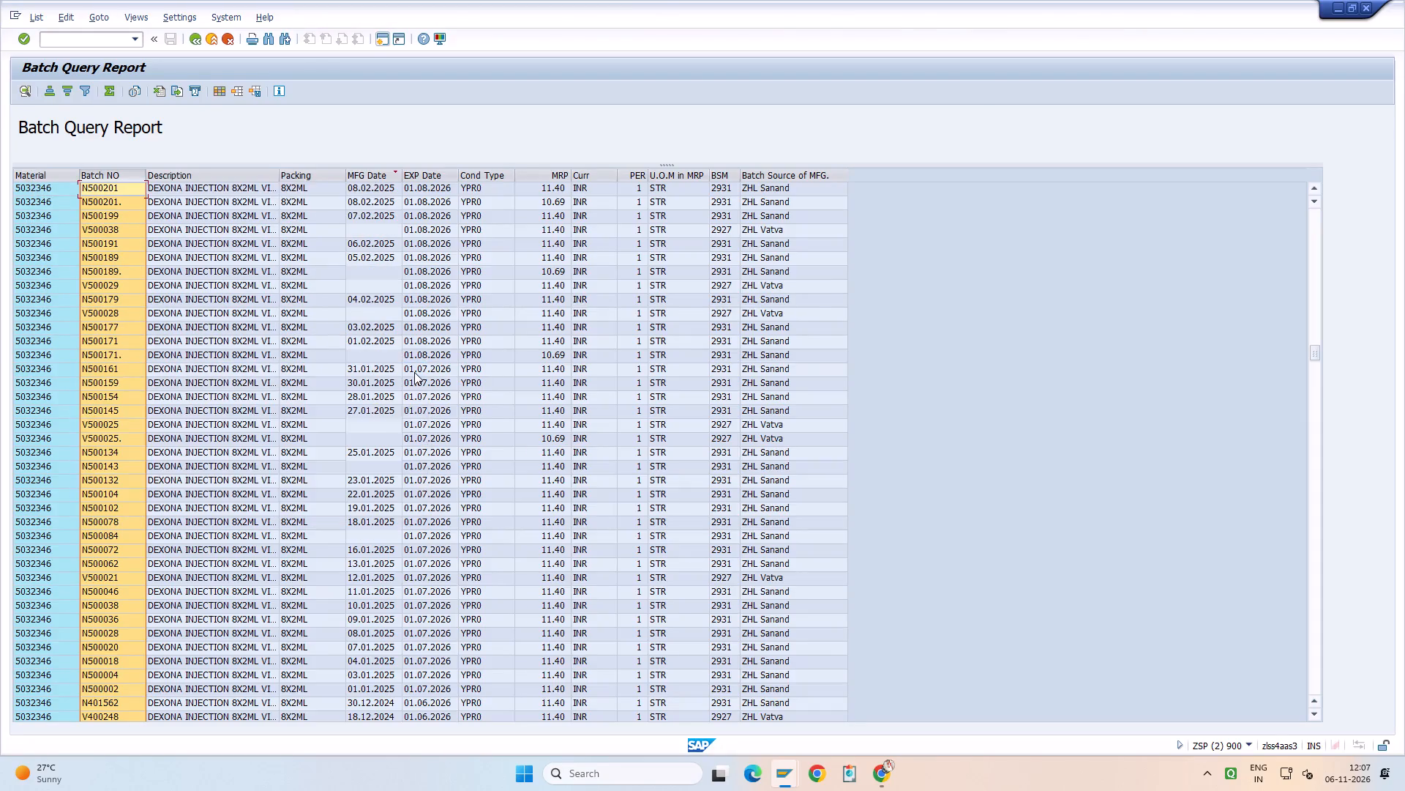
{"action": "key", "text": "alt+Tab"}
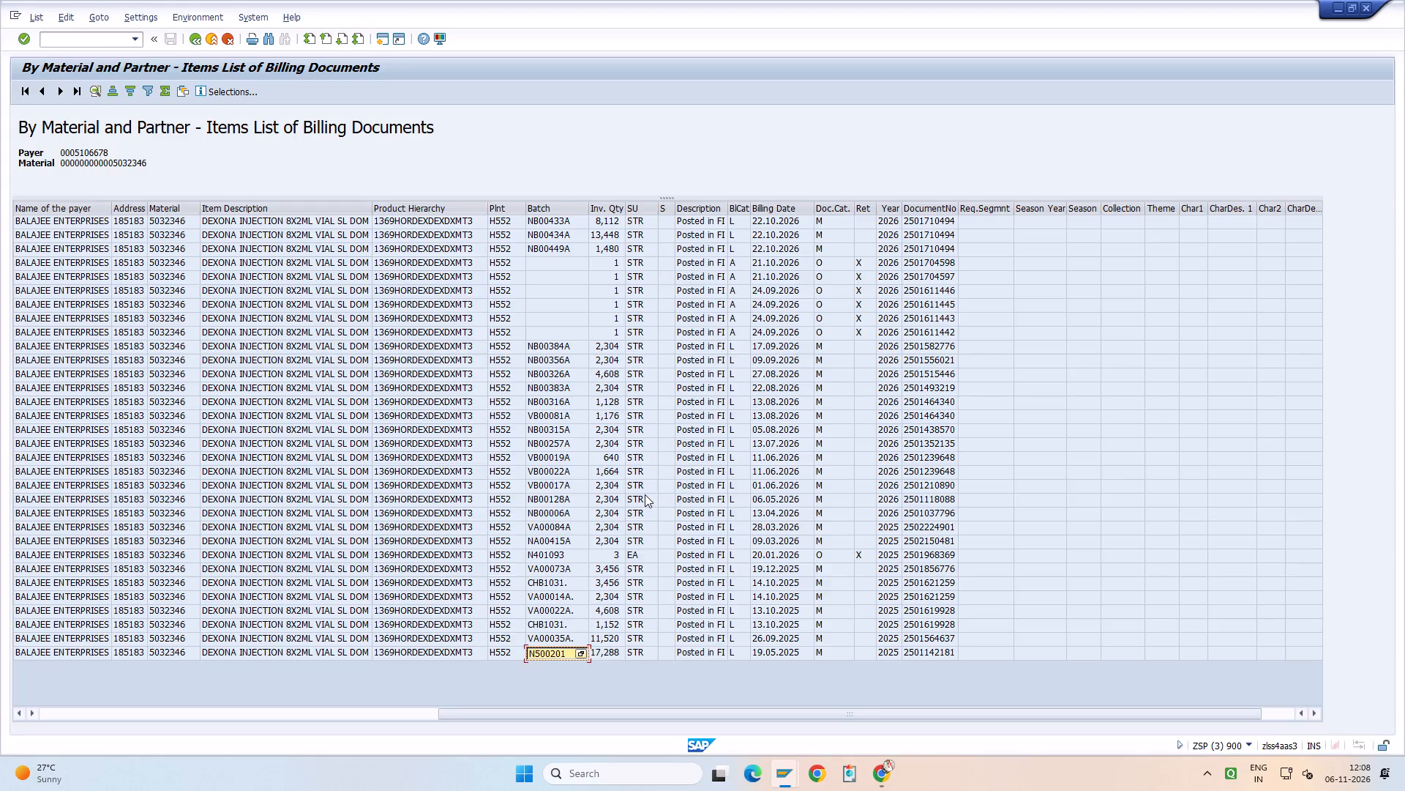
{"action": "key", "text": "alt+Tab"}
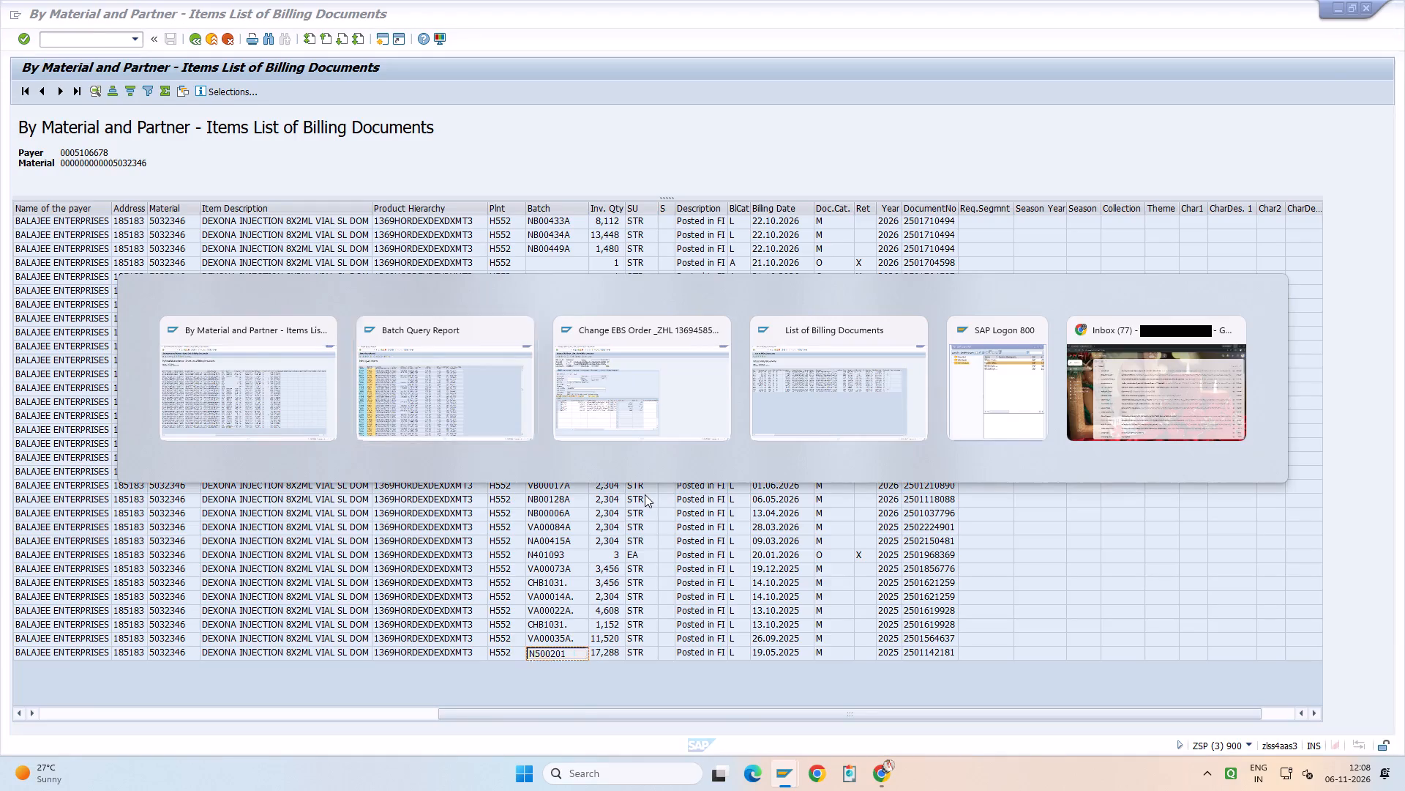
{"action": "scroll", "coordinate": [168, 448], "scroll_direction": "down", "scroll_amount": 3}
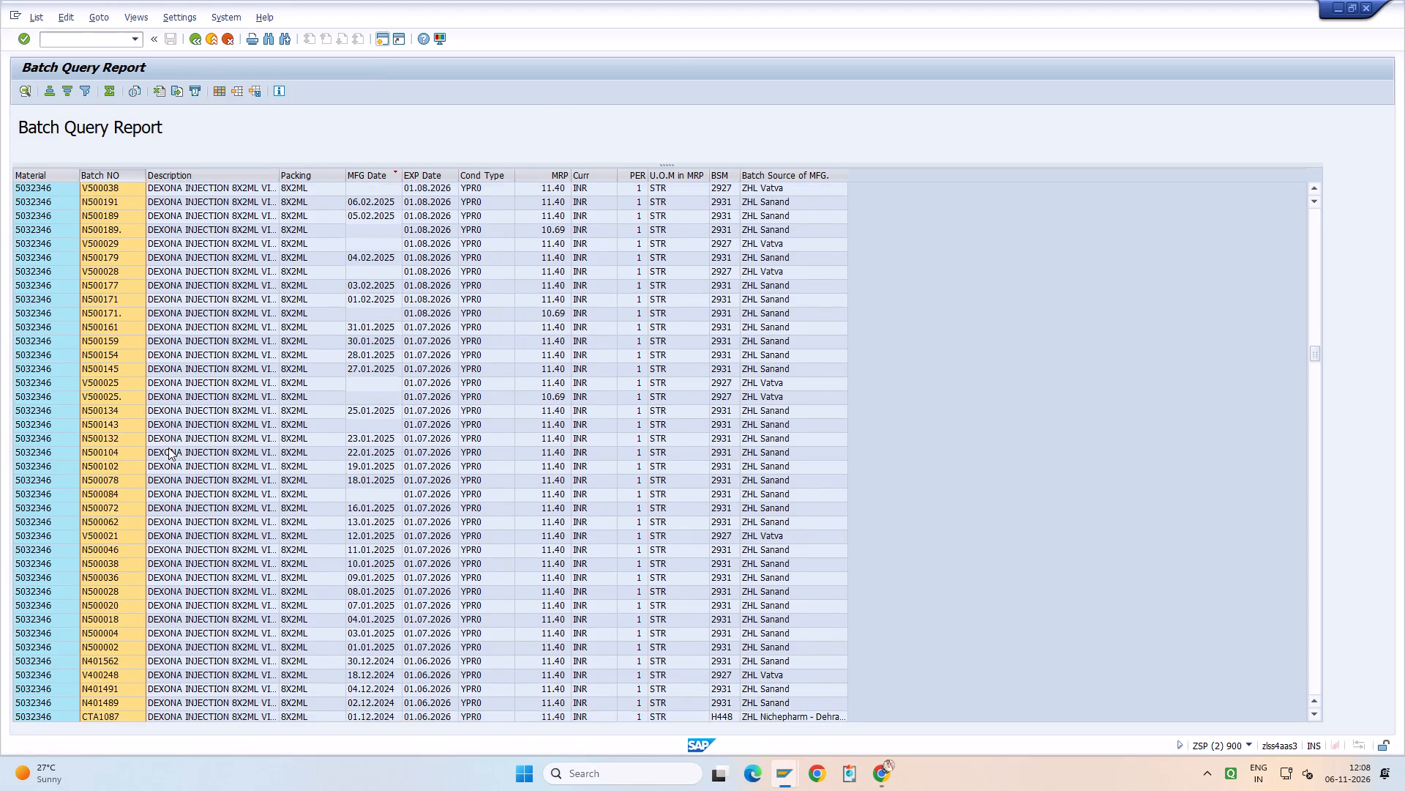
Copy batch CTA1067 from the 31.12.2024 billing item and find it in the Batch Query Report again, reviewing the batches manufactured just after it.
{"action": "key", "text": "alt+Tab"}
{"action": "key", "text": "alt+Tab"}
{"action": "key", "text": "alt+Tab"}
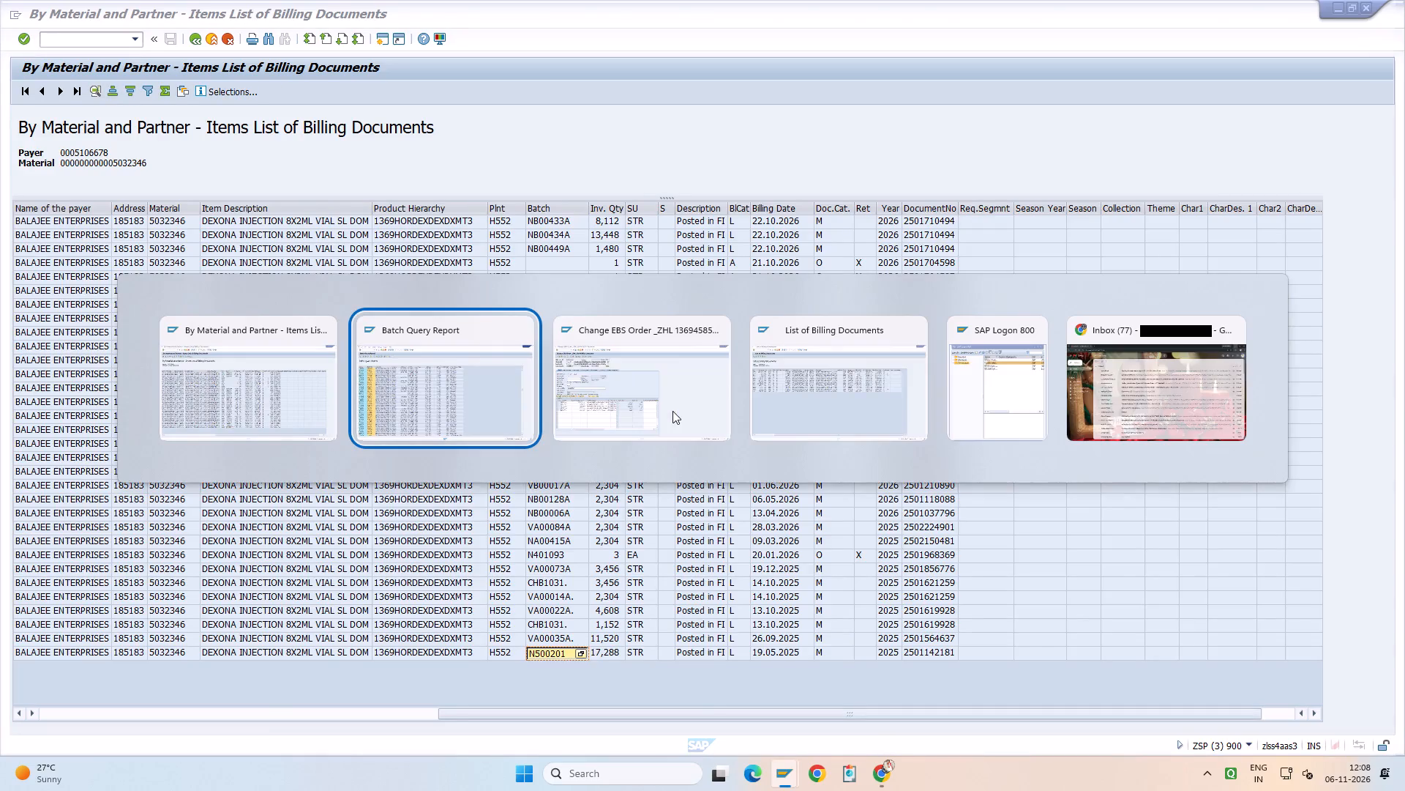
{"action": "key", "text": "alt+Tab"}
{"action": "left_click", "coordinate": [798, 215]}
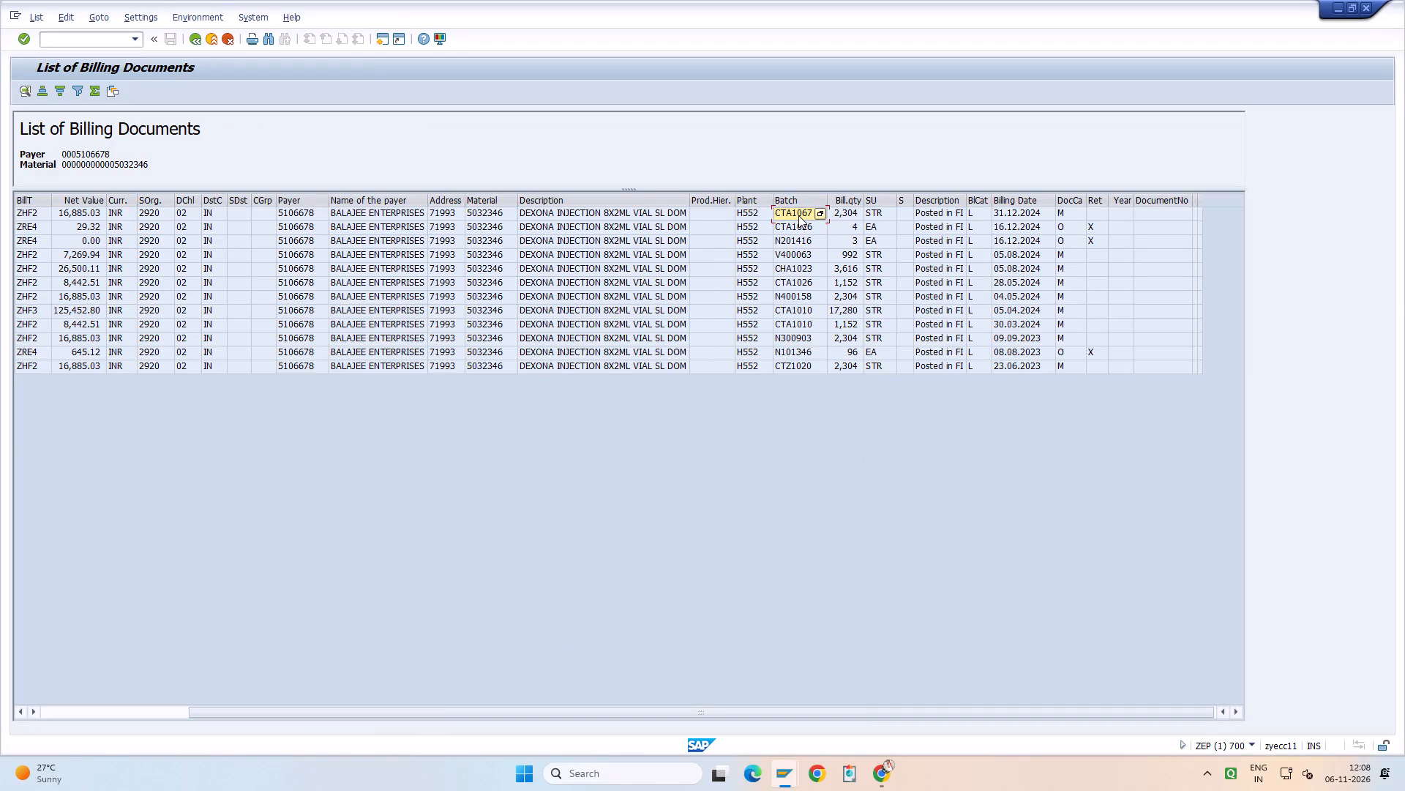
{"action": "key", "text": "ctrl+y"}
{"action": "key", "text": "ctrl+c"}
{"action": "key", "text": "alt+Tab"}
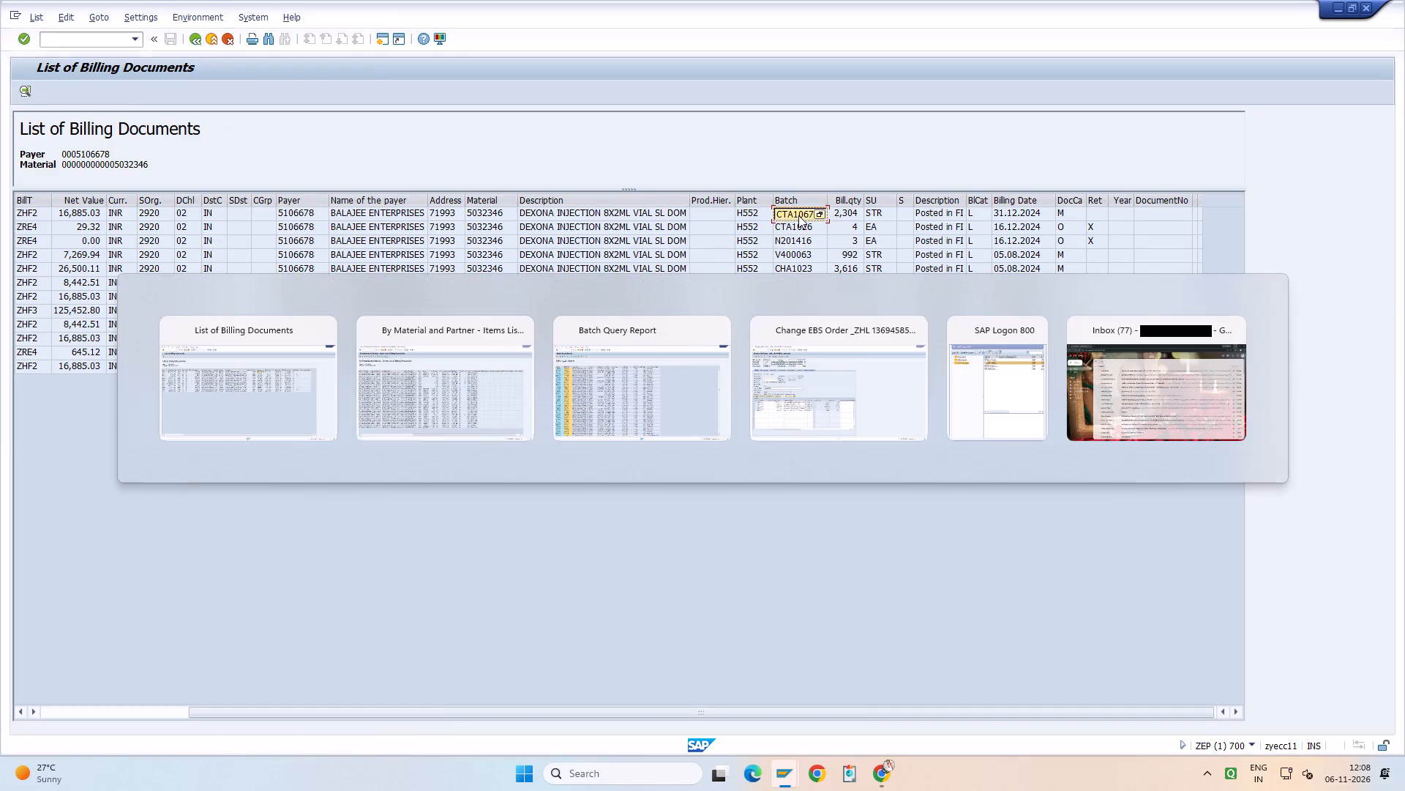
{"action": "key", "text": "alt+Tab"}
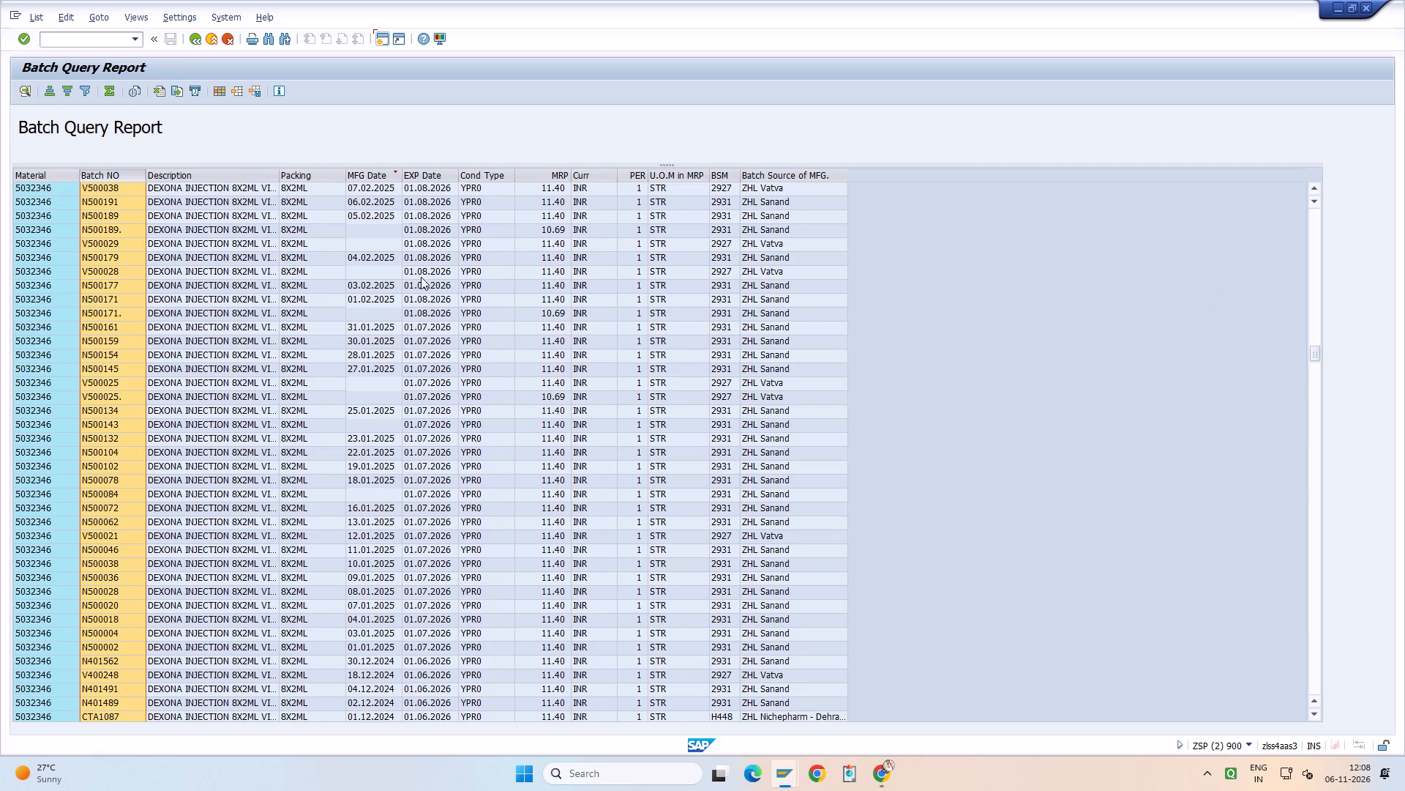
{"action": "left_click", "coordinate": [168, 177]}
{"action": "left_click", "coordinate": [134, 174]}
{"action": "key", "text": "ctrl+f"}
{"action": "key", "text": "ctrl+v"}
{"action": "key", "text": "ctrl+Return"}
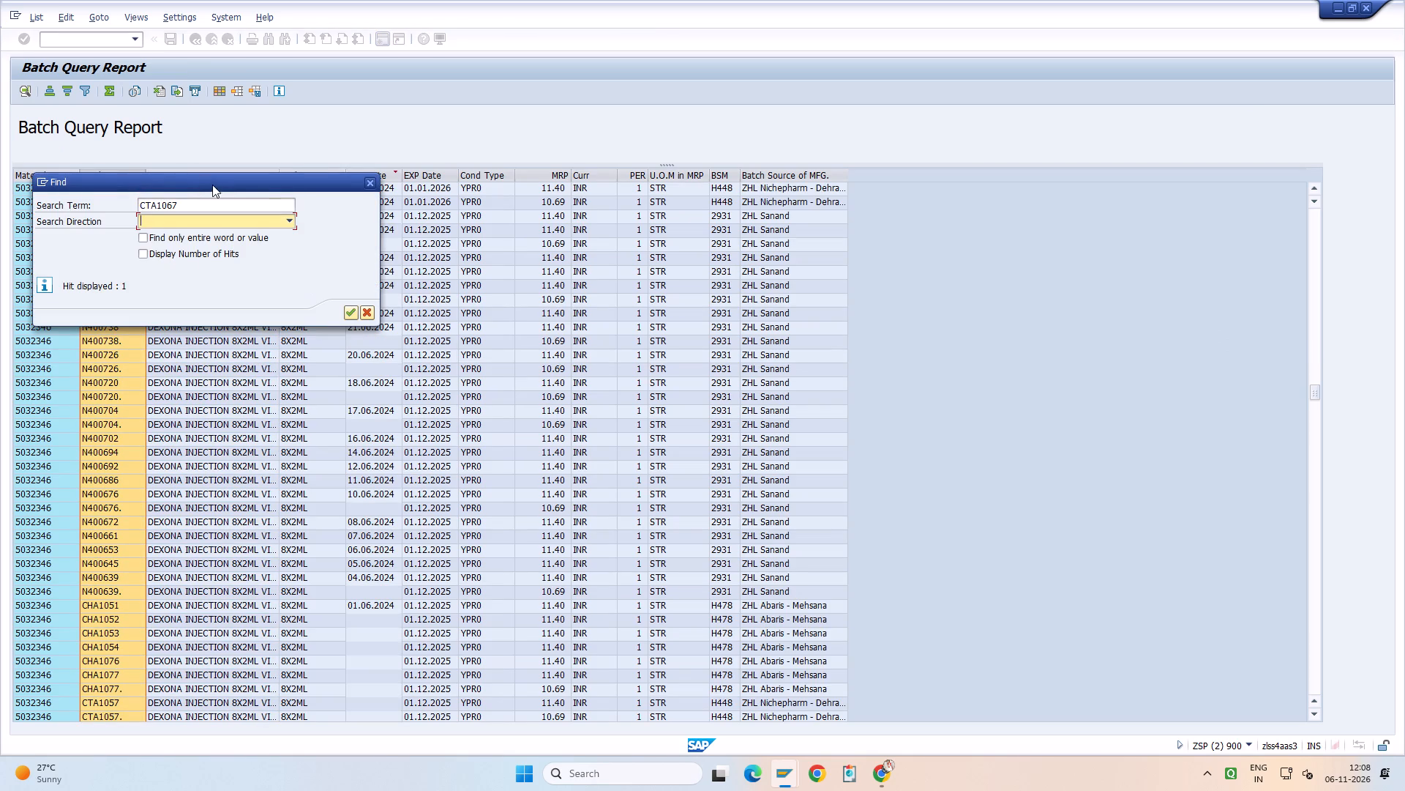
{"action": "left_click_drag", "start_coordinate": [243, 187], "coordinate": [299, 281]}
{"action": "left_click", "coordinate": [429, 278]}
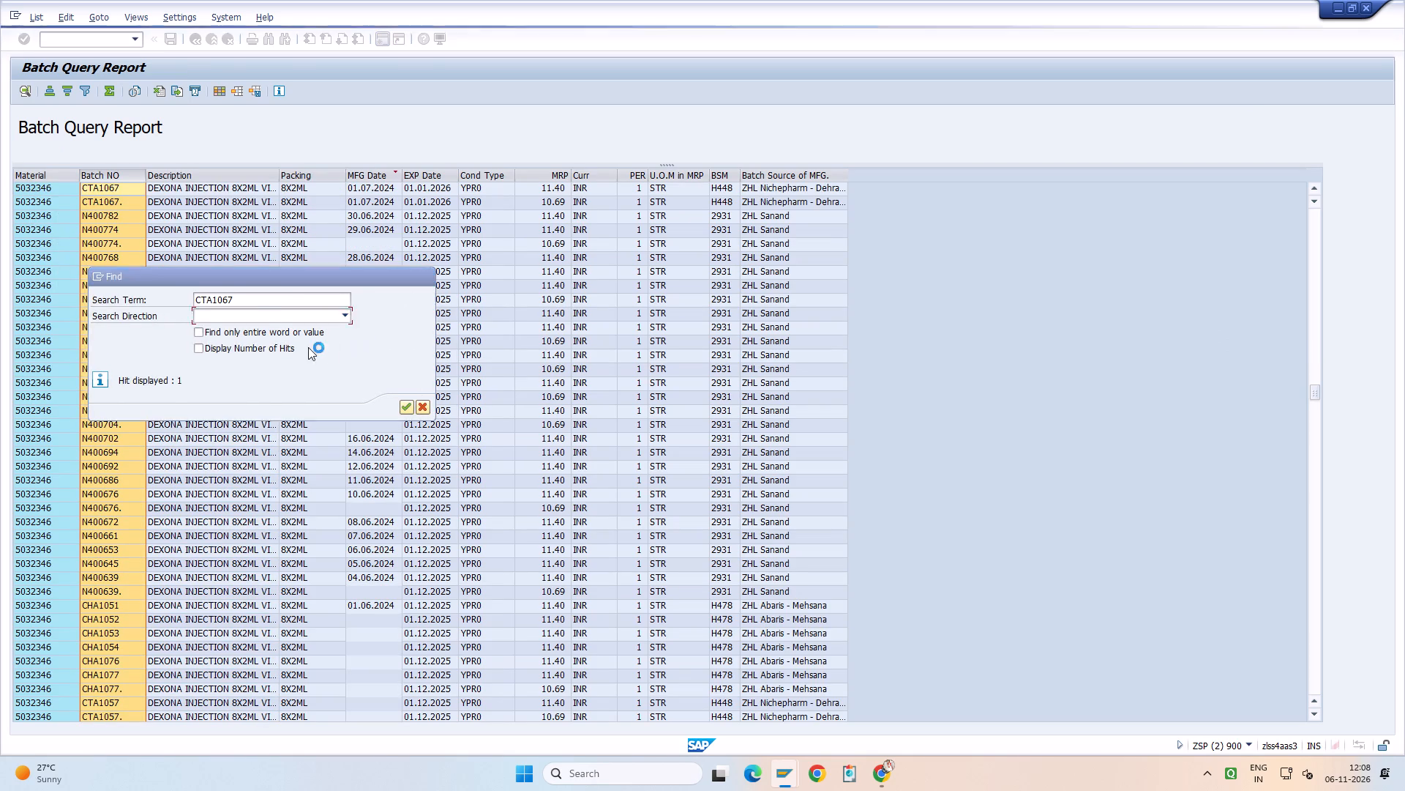
{"action": "scroll", "coordinate": [301, 339], "scroll_direction": "up", "scroll_amount": 3}
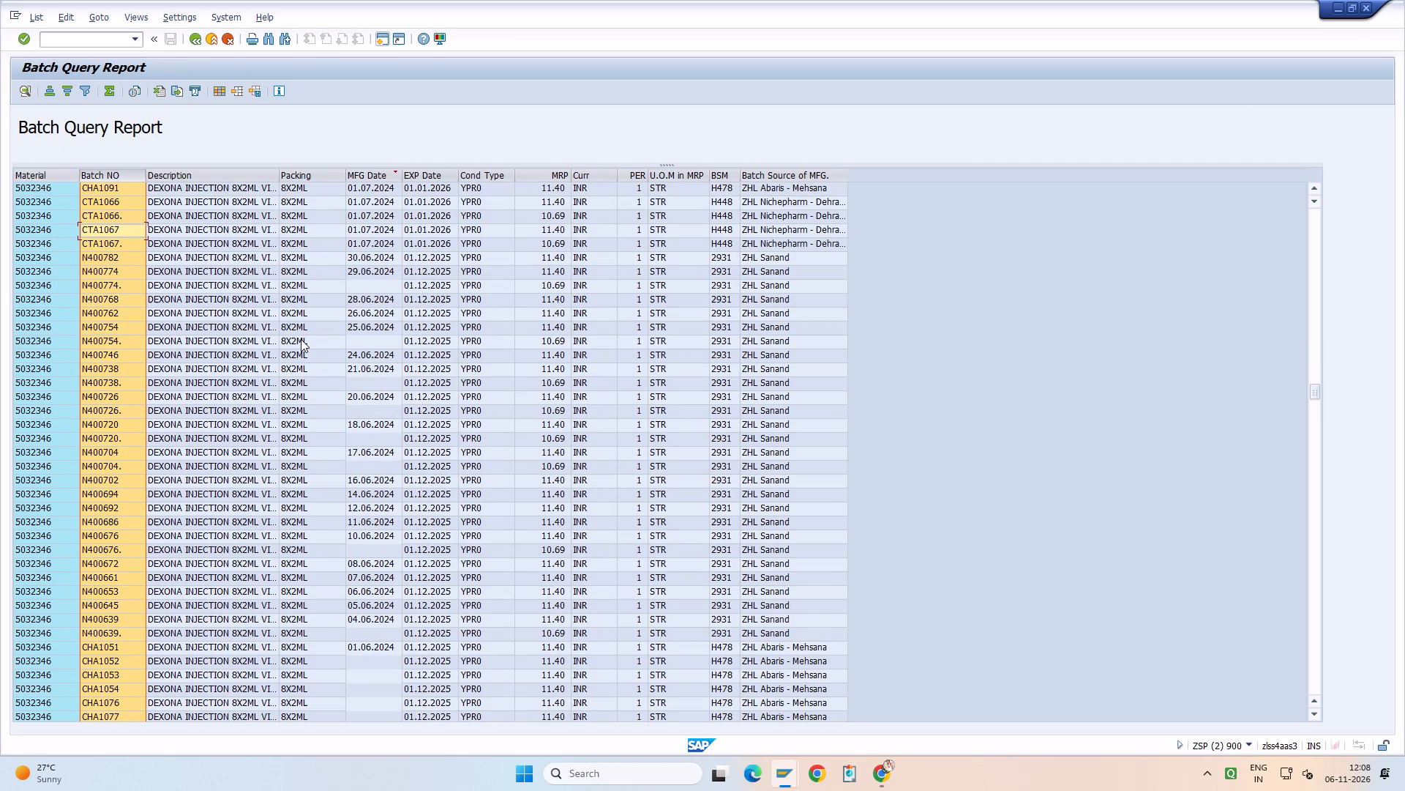
{"action": "scroll", "coordinate": [301, 339], "scroll_direction": "up", "scroll_amount": 2}
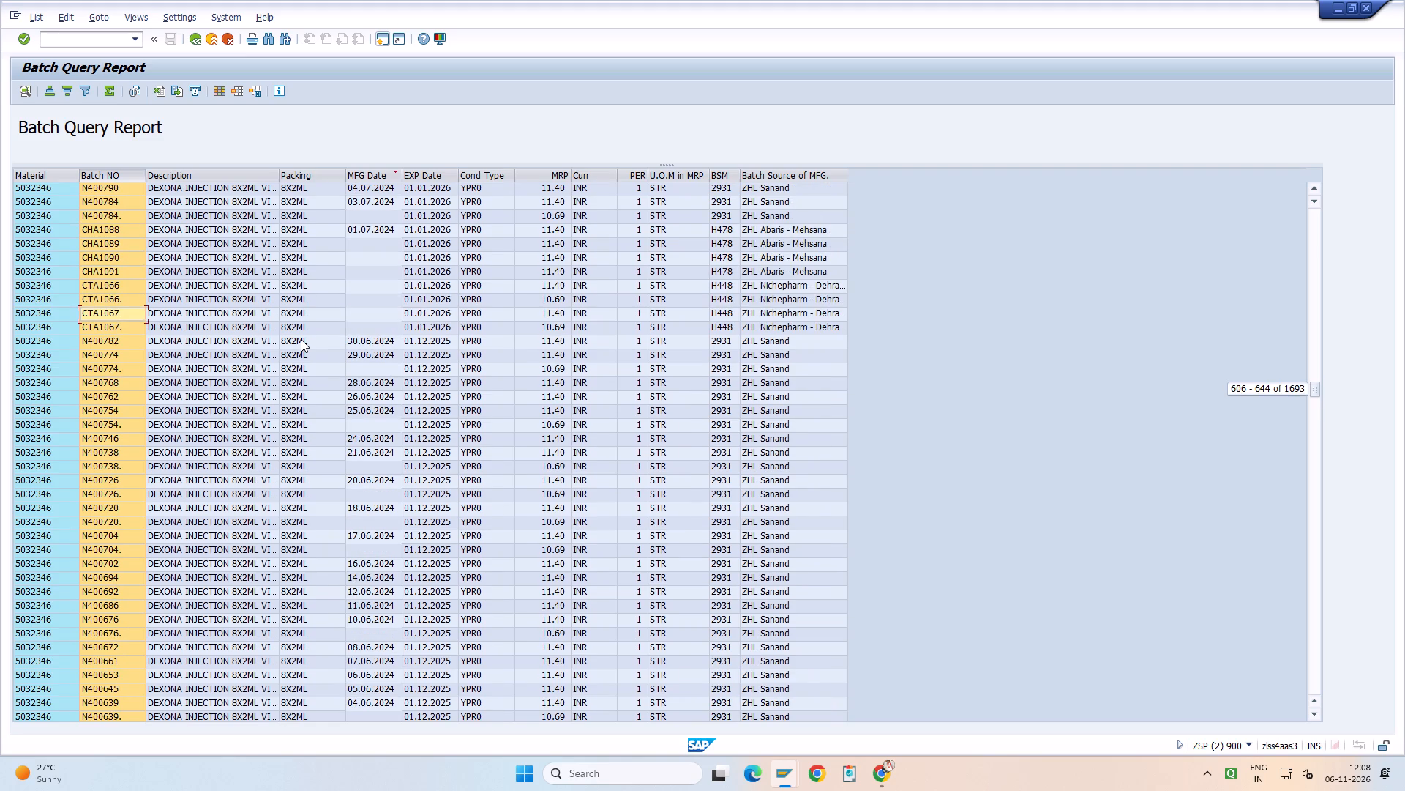
{"action": "scroll", "coordinate": [301, 339], "scroll_direction": "up", "scroll_amount": 1}
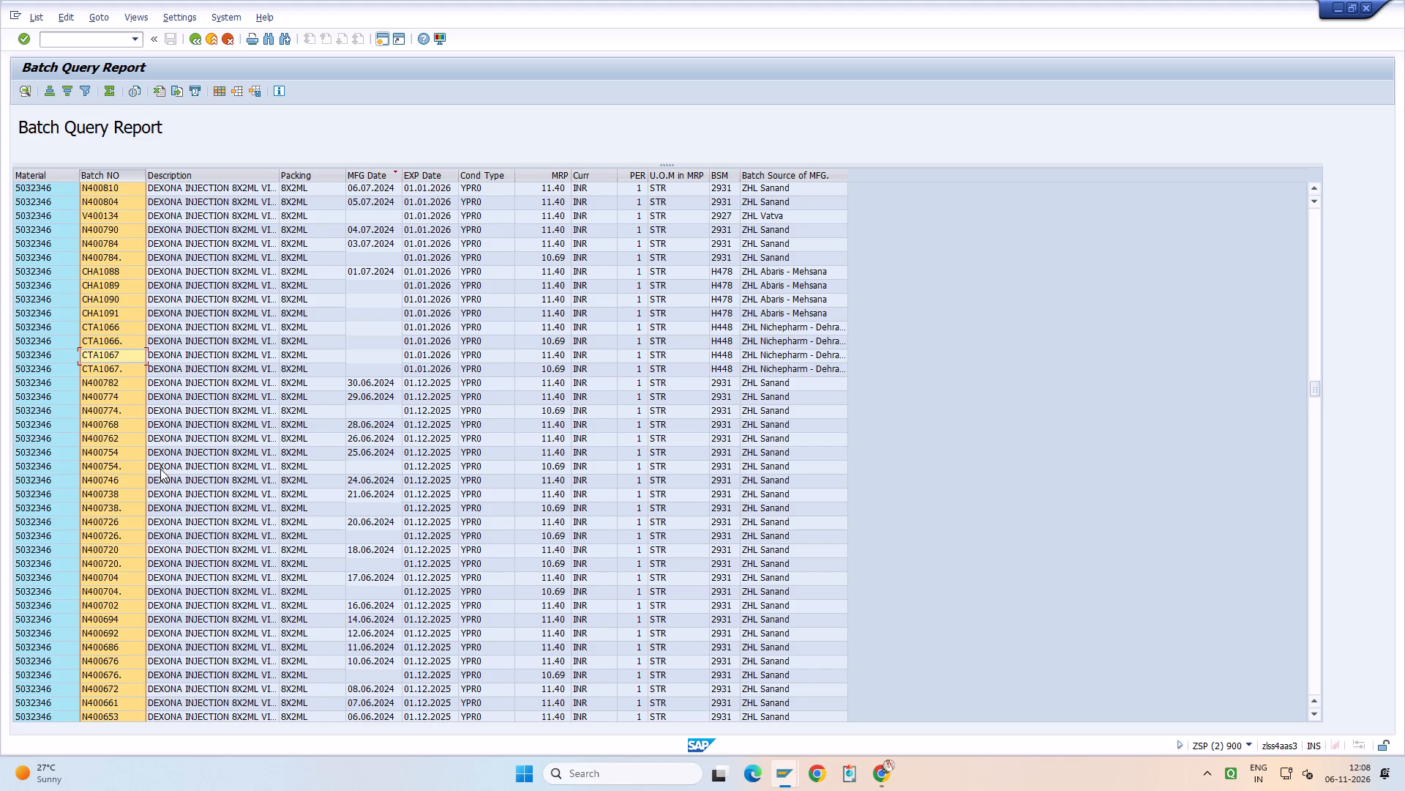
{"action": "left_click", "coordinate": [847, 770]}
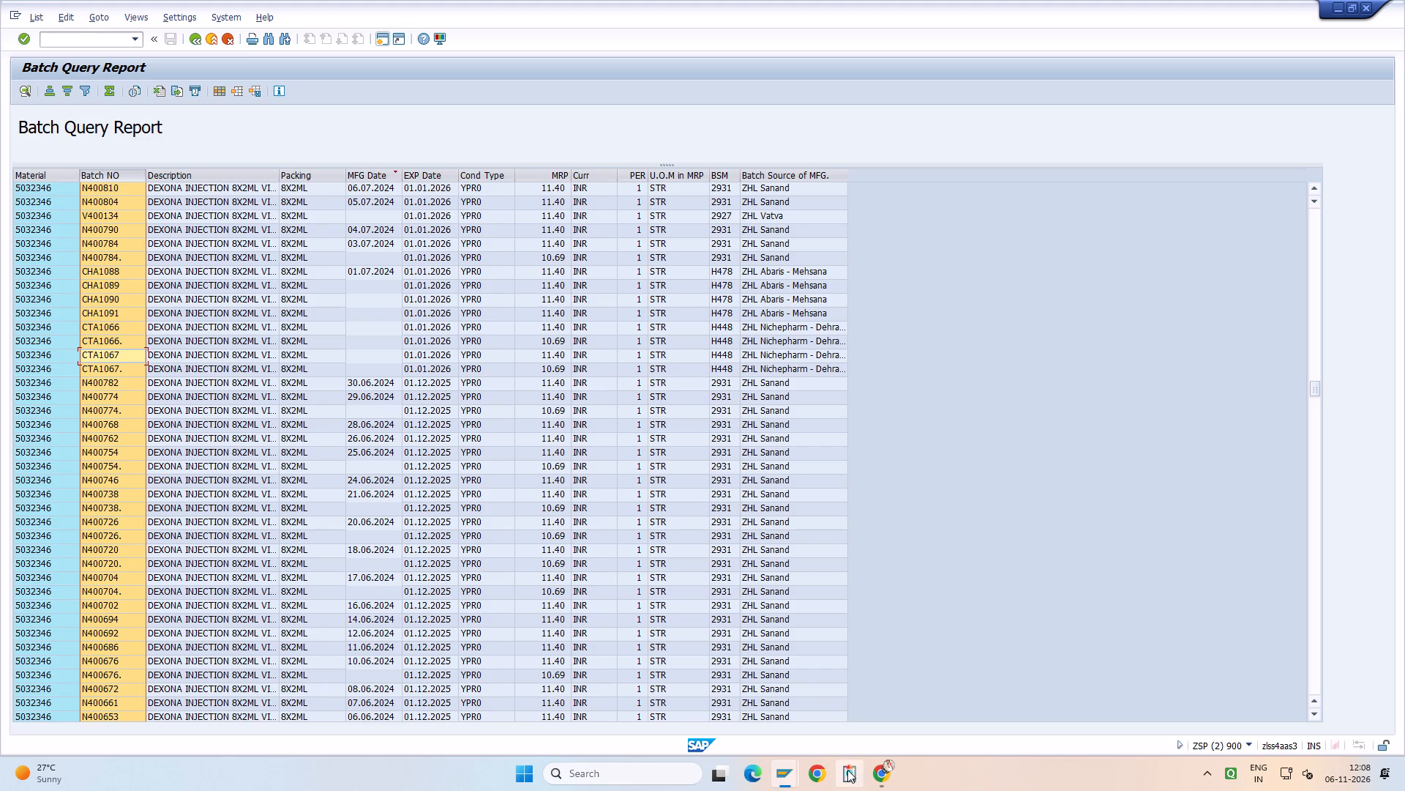
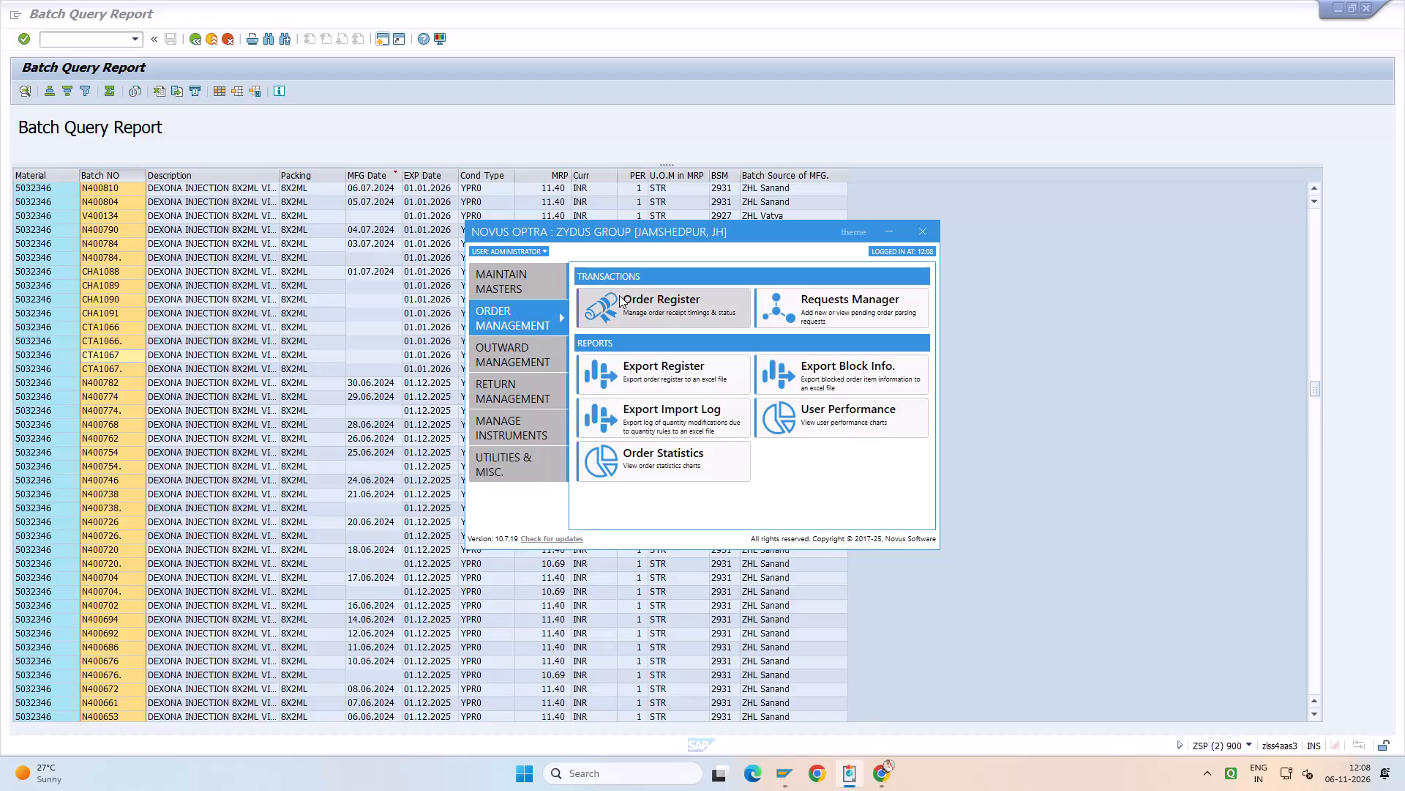
Open order 24 from the Order Register for manual entry, look up dexona products in its product list, and close the order windows.
{"action": "double_click", "coordinate": [610, 327]}
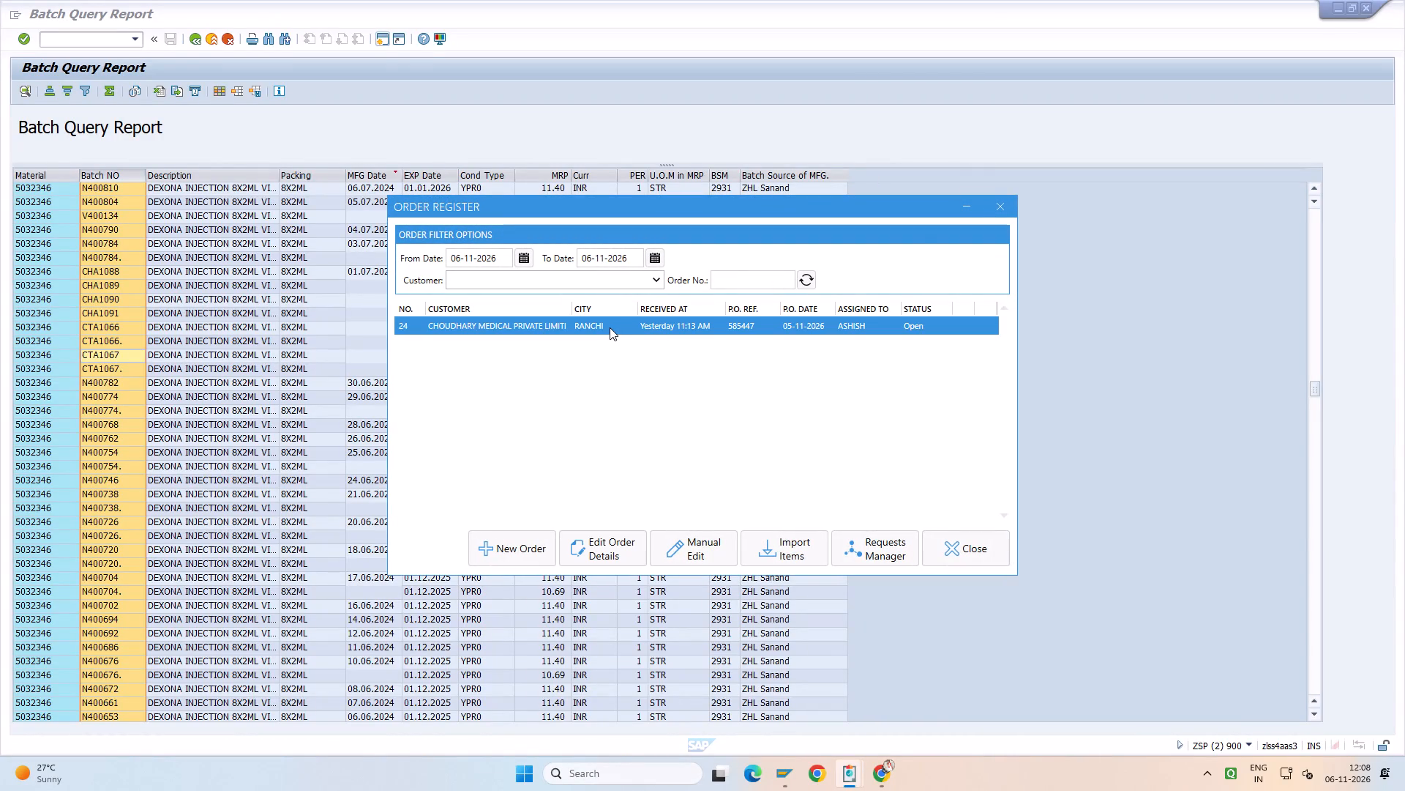
{"action": "left_click", "coordinate": [796, 289]}
{"action": "left_click", "coordinate": [627, 294]}
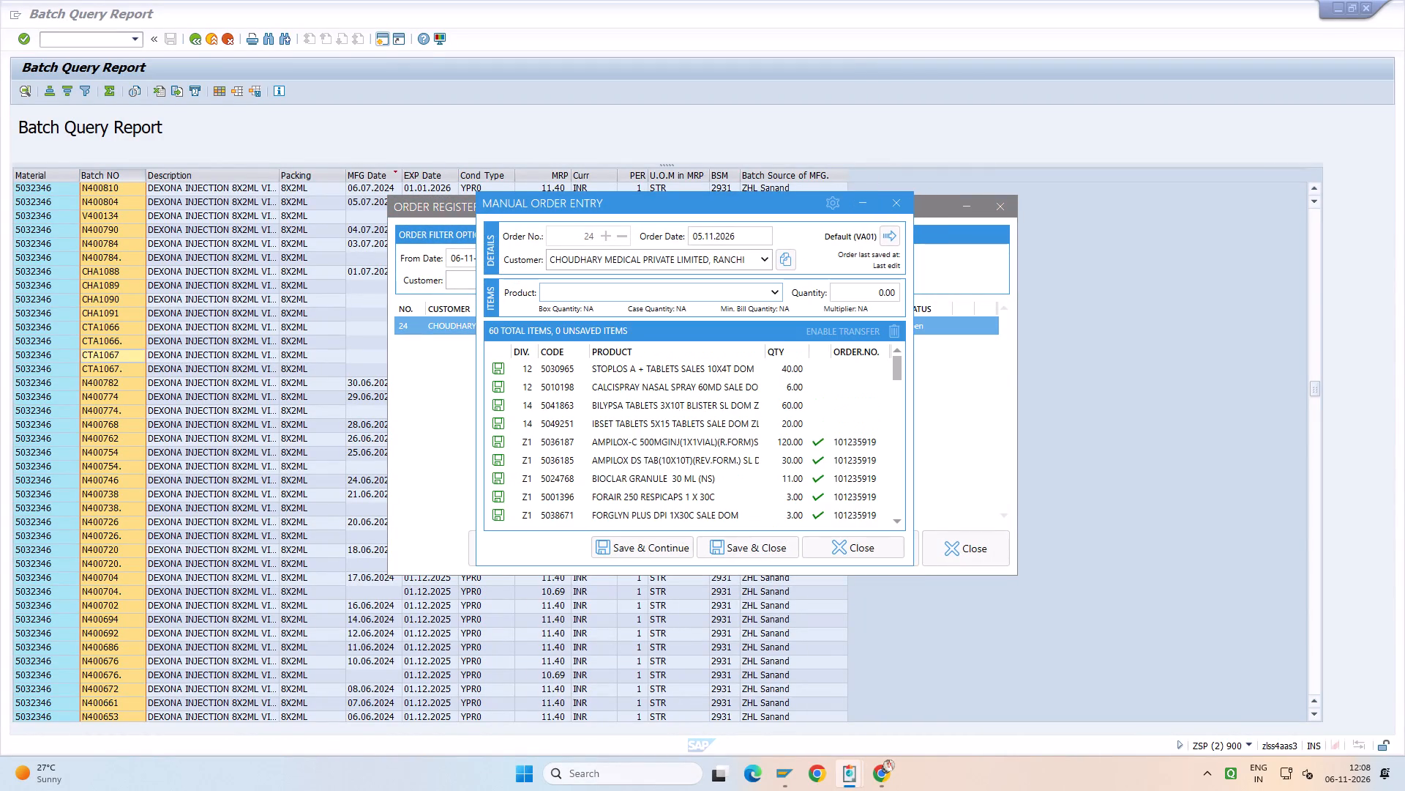
{"action": "type", "text": "dexona"}
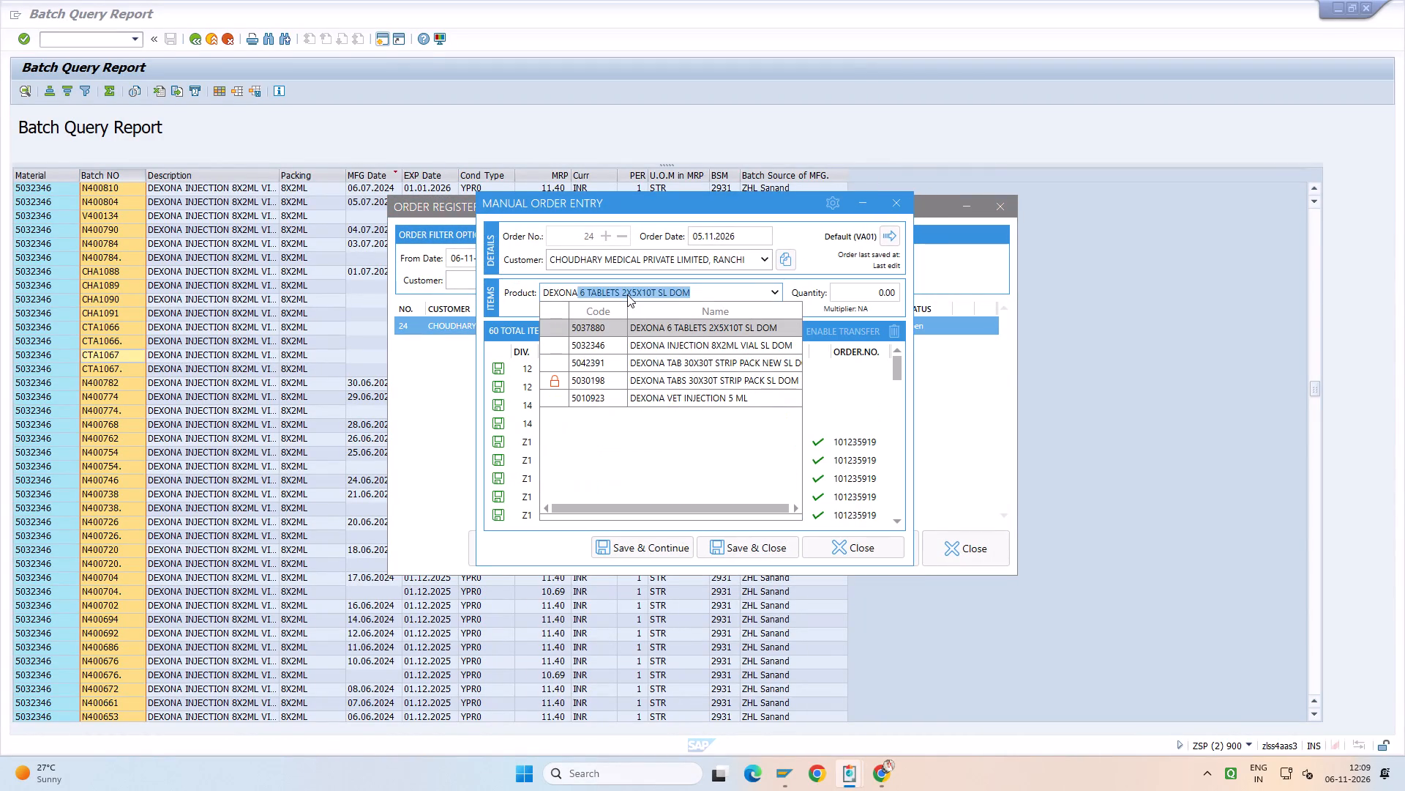
{"action": "key", "text": "i"}
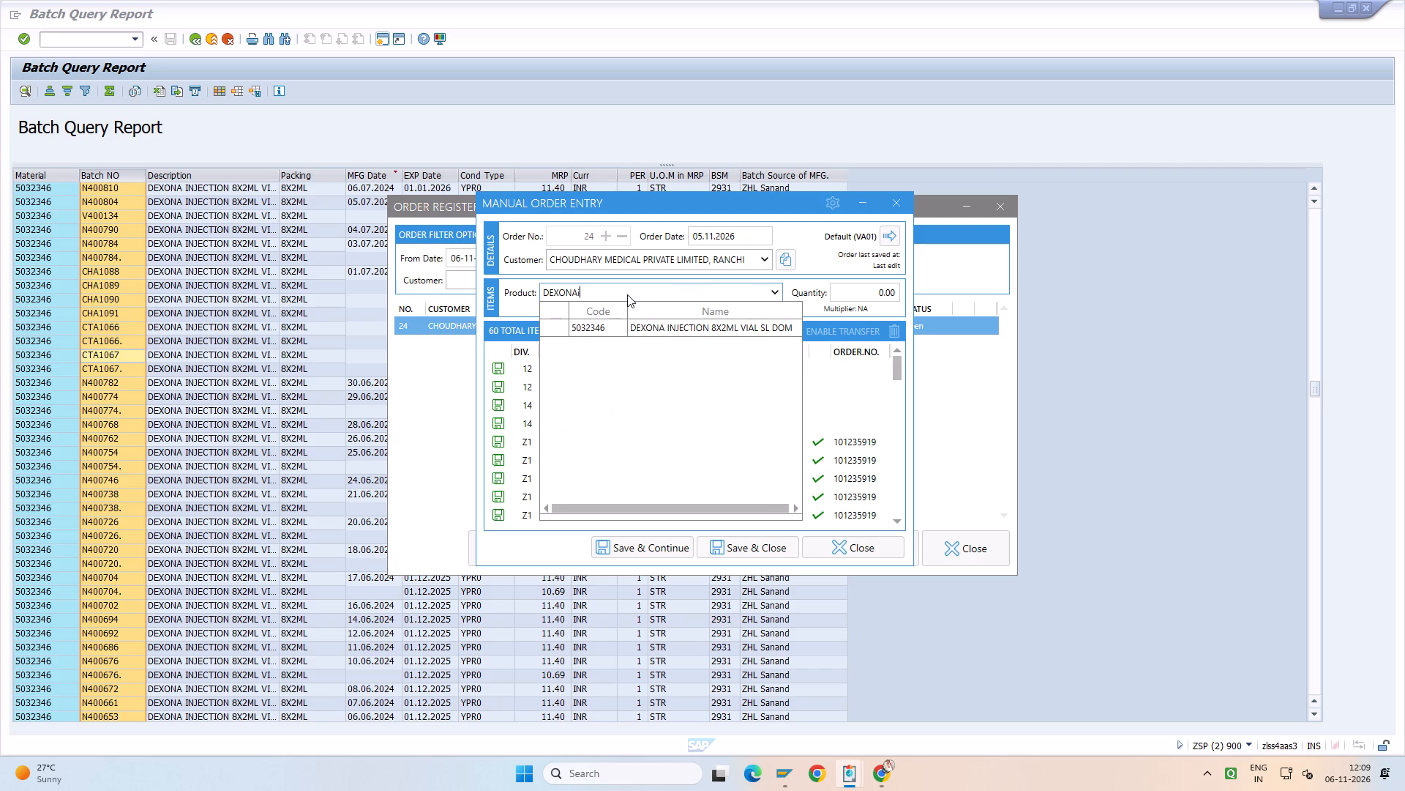
{"action": "key", "text": "BackSpace"}
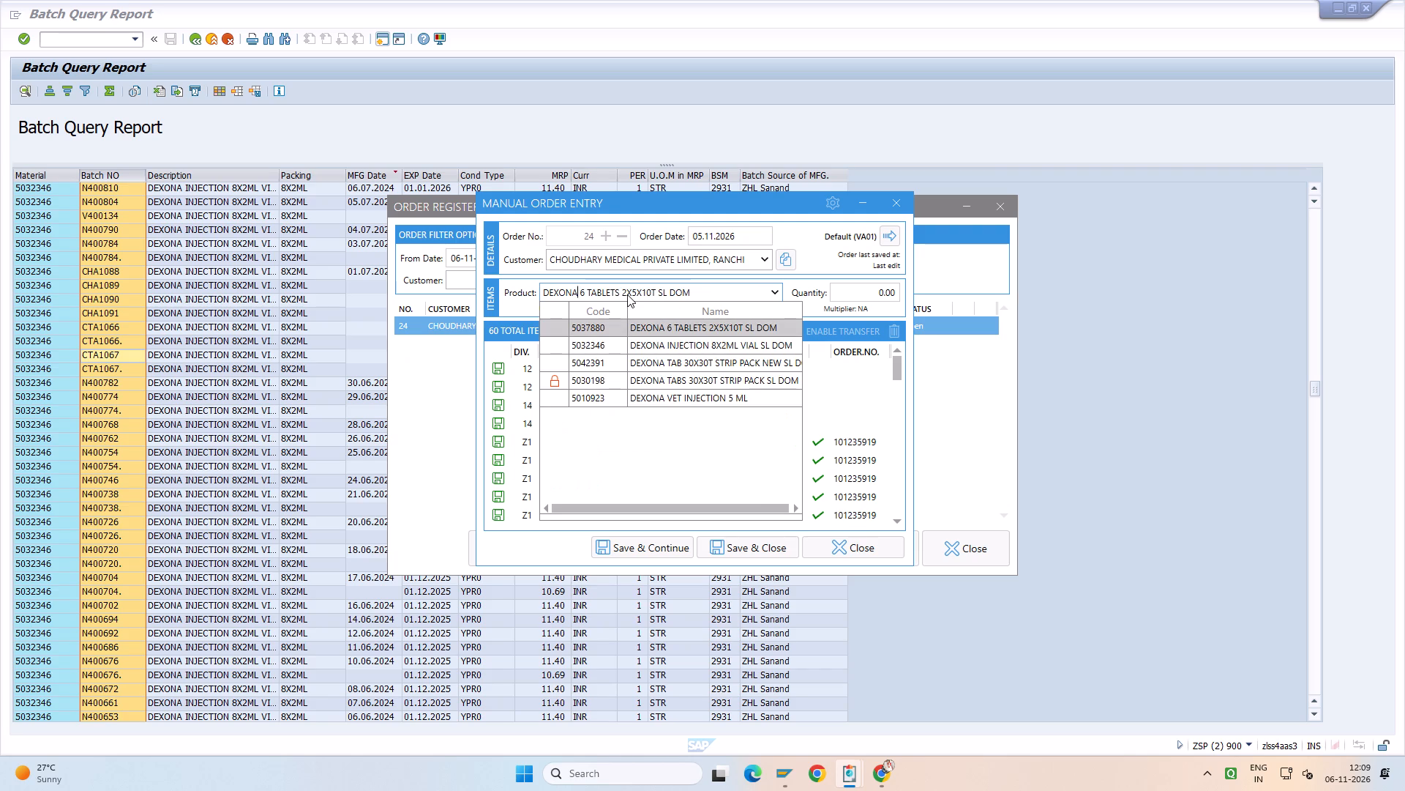
{"action": "left_click", "coordinate": [894, 206]}
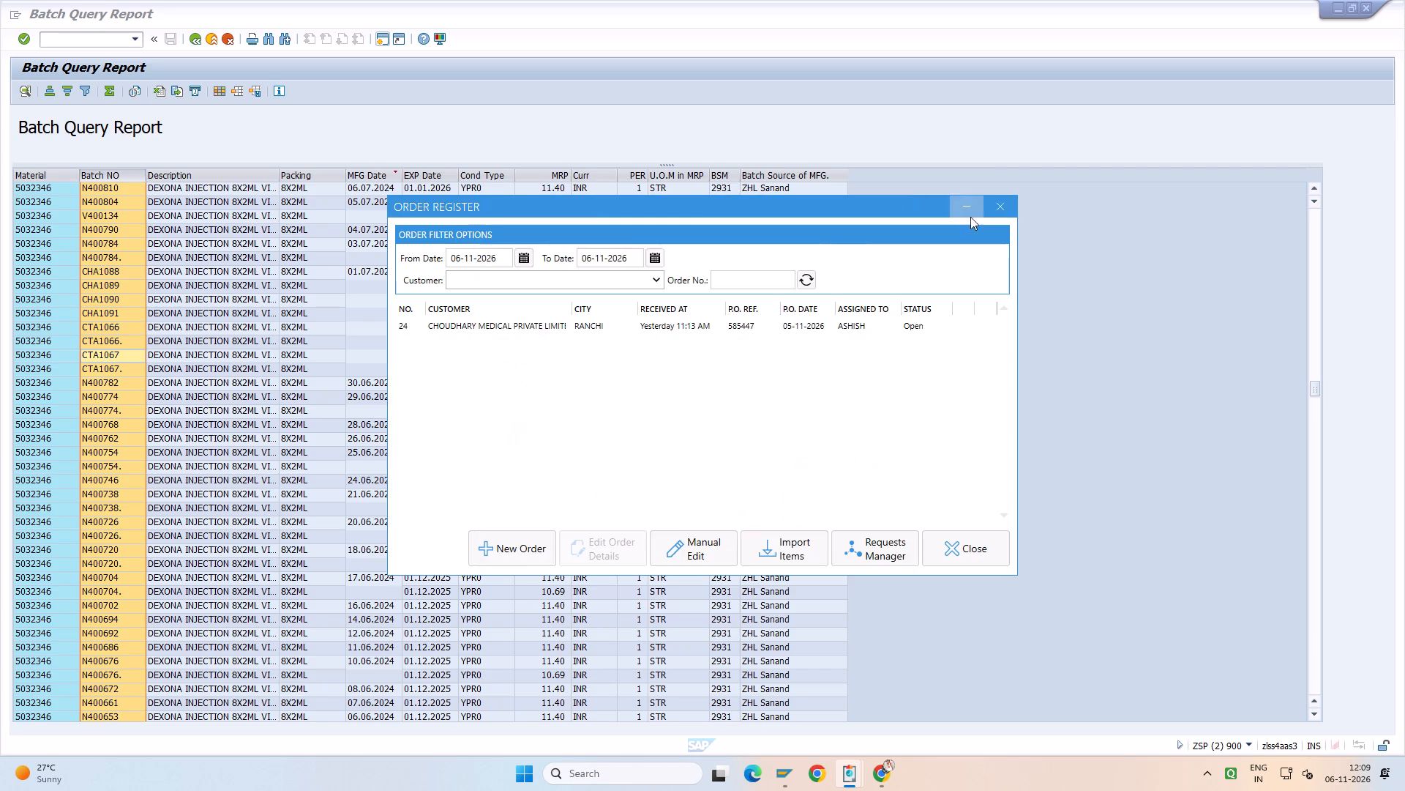
{"action": "left_click", "coordinate": [998, 208]}
{"action": "left_click", "coordinate": [895, 229]}
Switch to the SAP List of Billing Documents and copy batch CTA1067 from the 31.12.2024 billing item.
{"action": "key", "text": "alt+Tab"}
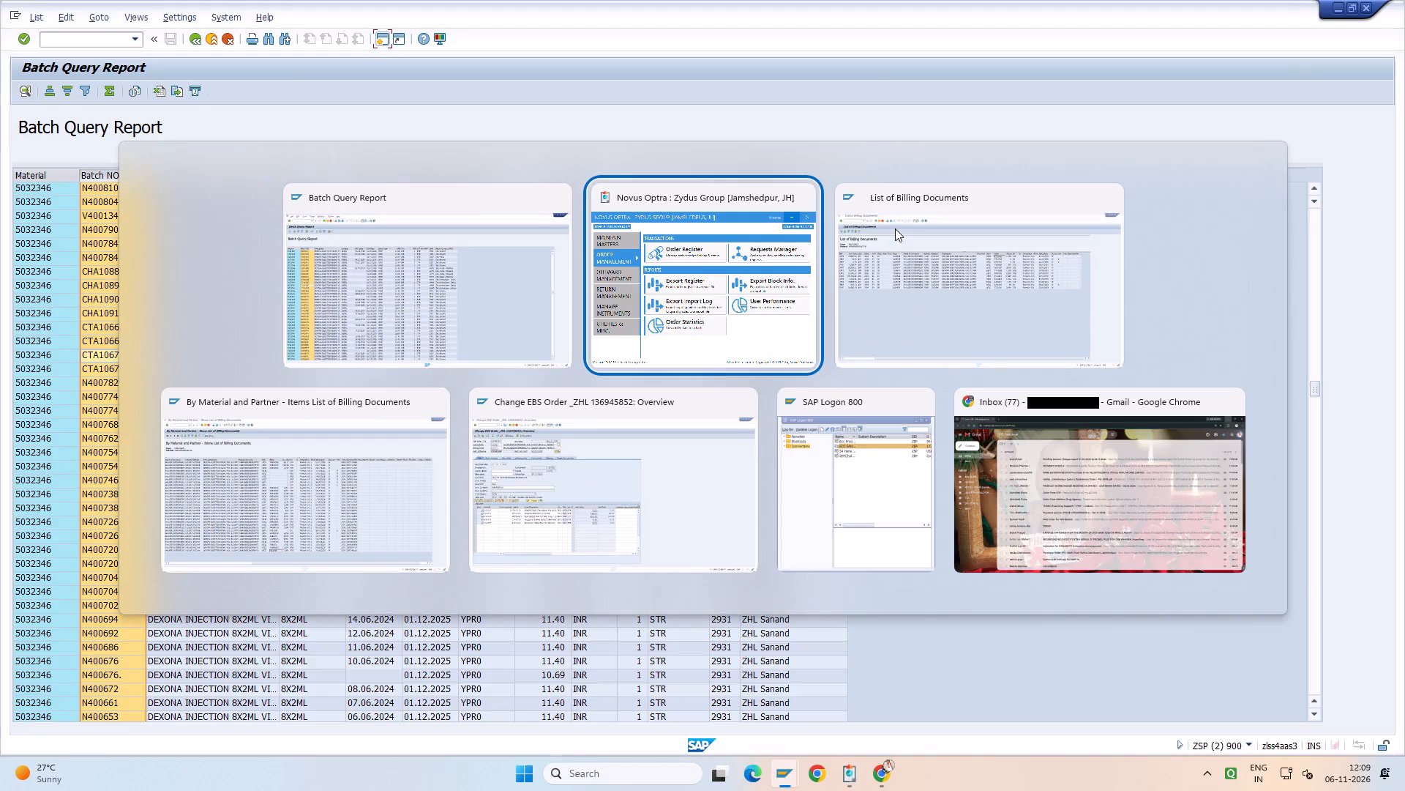
{"action": "key", "text": "alt+Tab"}
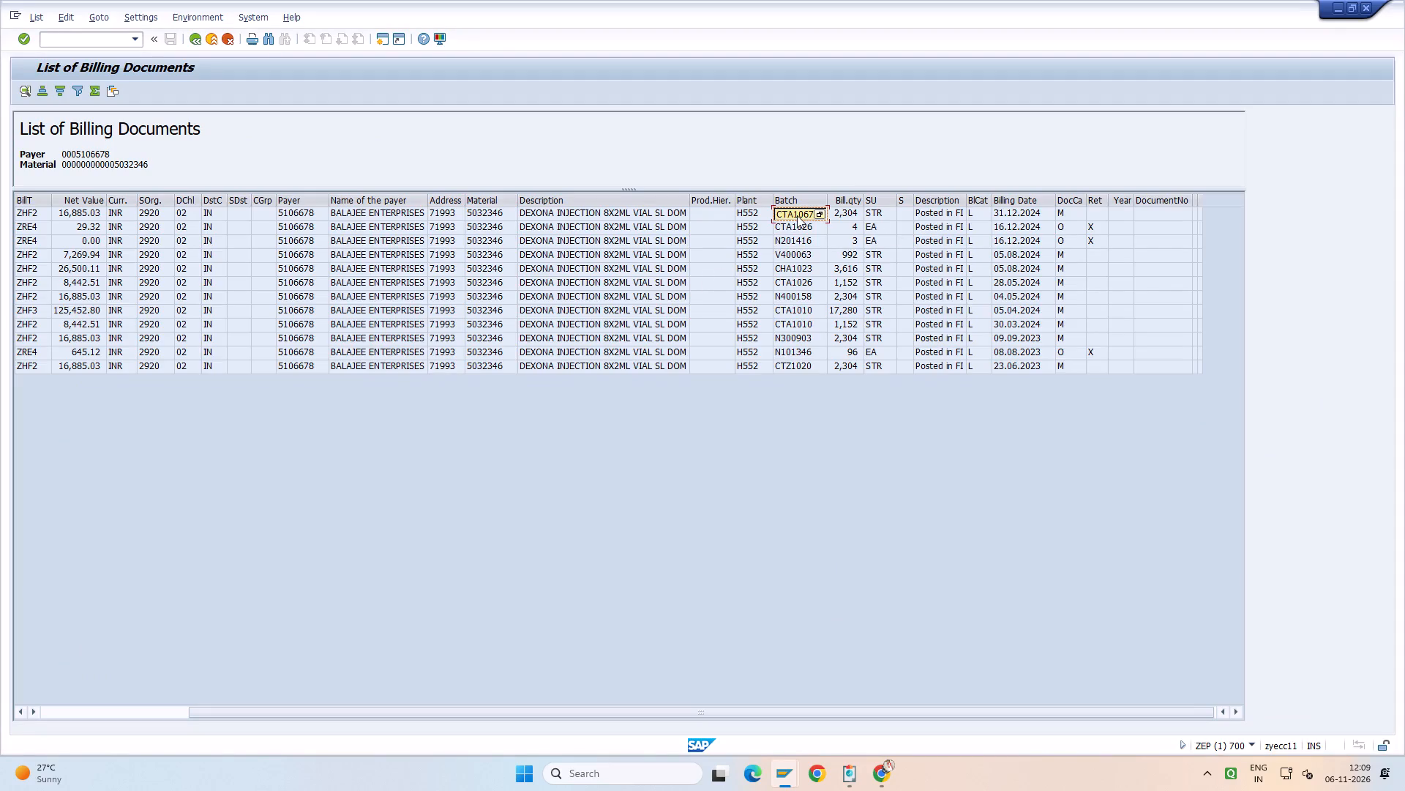
{"action": "left_click", "coordinate": [797, 215]}
{"action": "key", "text": "ctrl+y"}
{"action": "key", "text": "ctrl+c"}
{"action": "key", "text": "alt+Tab"}
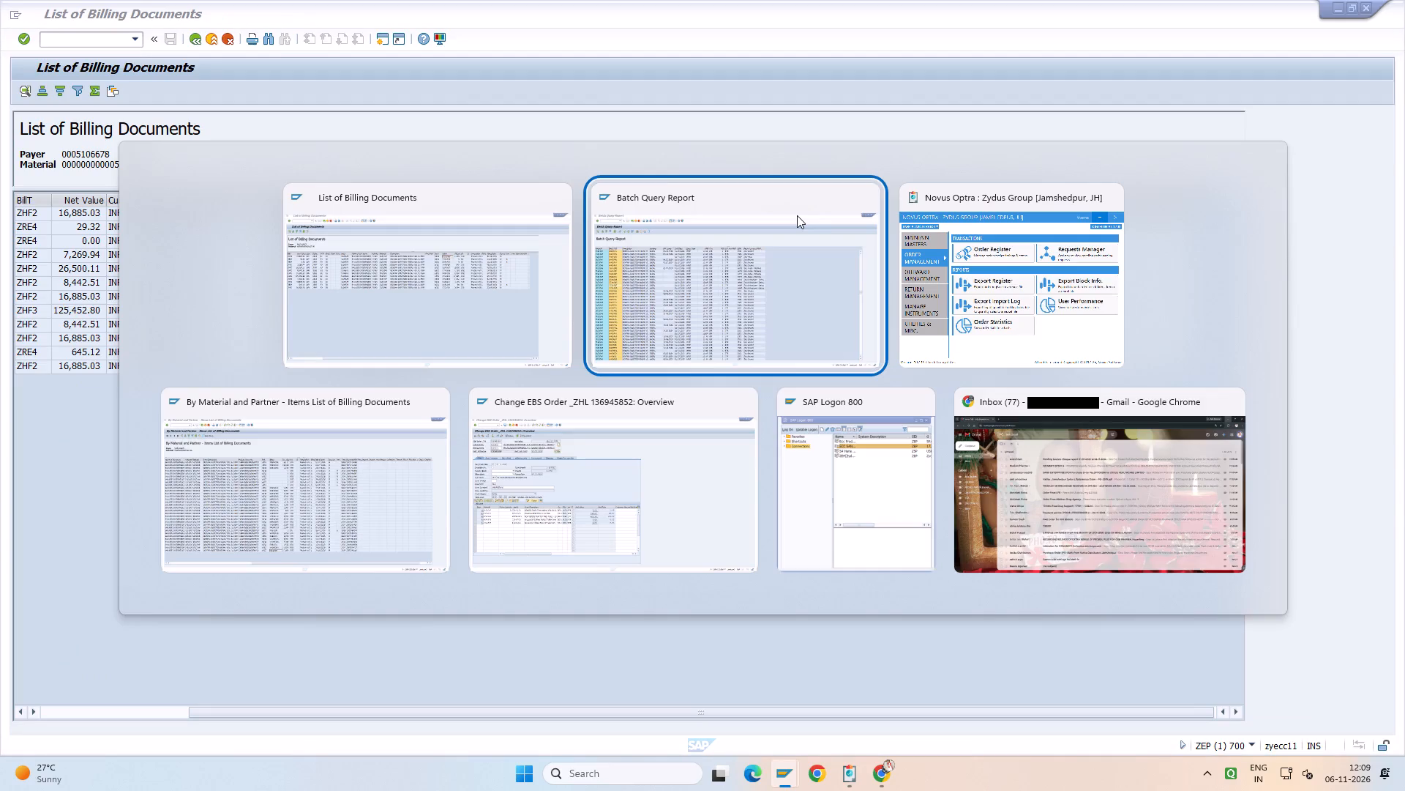
{"action": "key", "text": "alt+Tab"}
{"action": "key", "text": "alt+Tab"}
{"action": "key", "text": "alt+Tab"}
{"action": "key", "text": "alt+Tab"}
{"action": "key", "text": "alt+Left"}
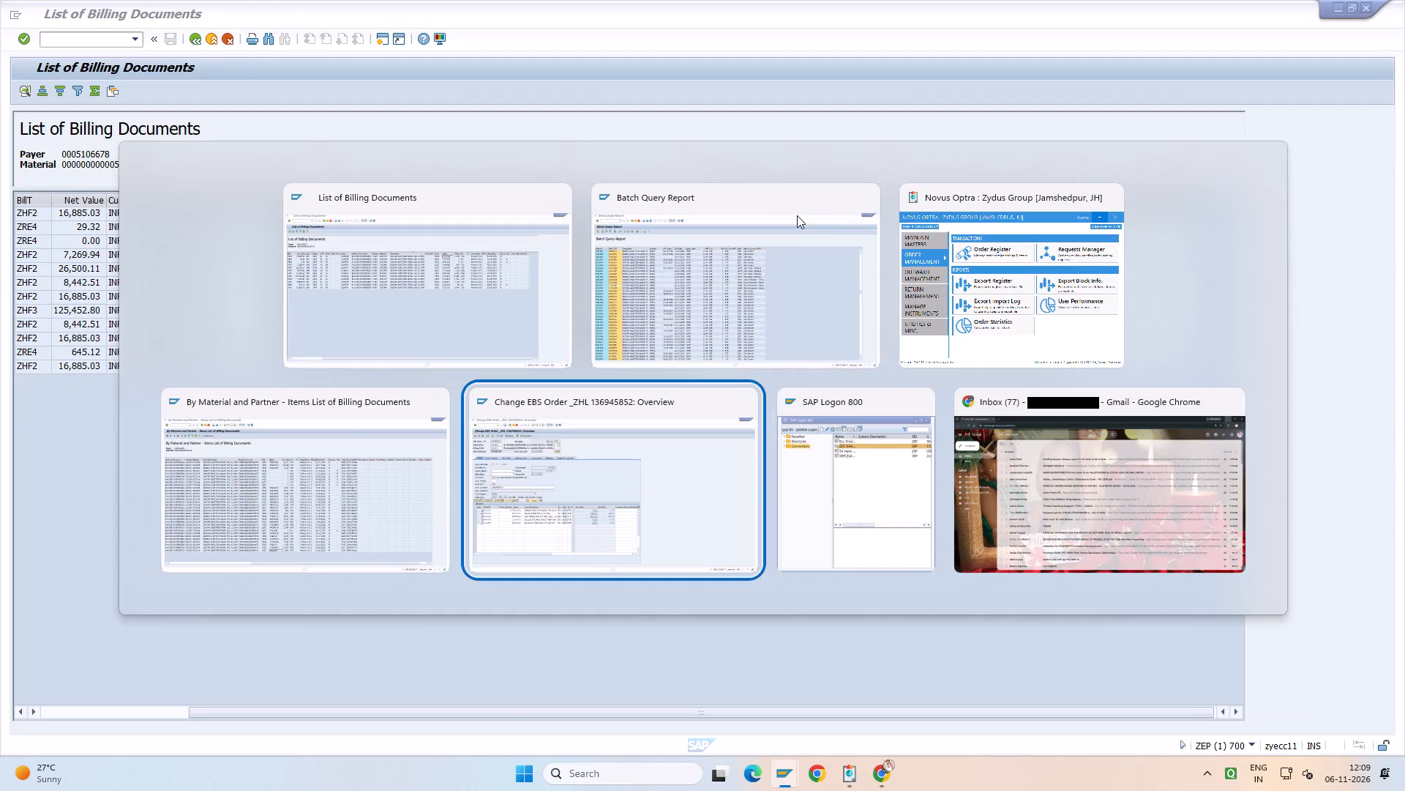
{"action": "left_click", "coordinate": [378, 39]}
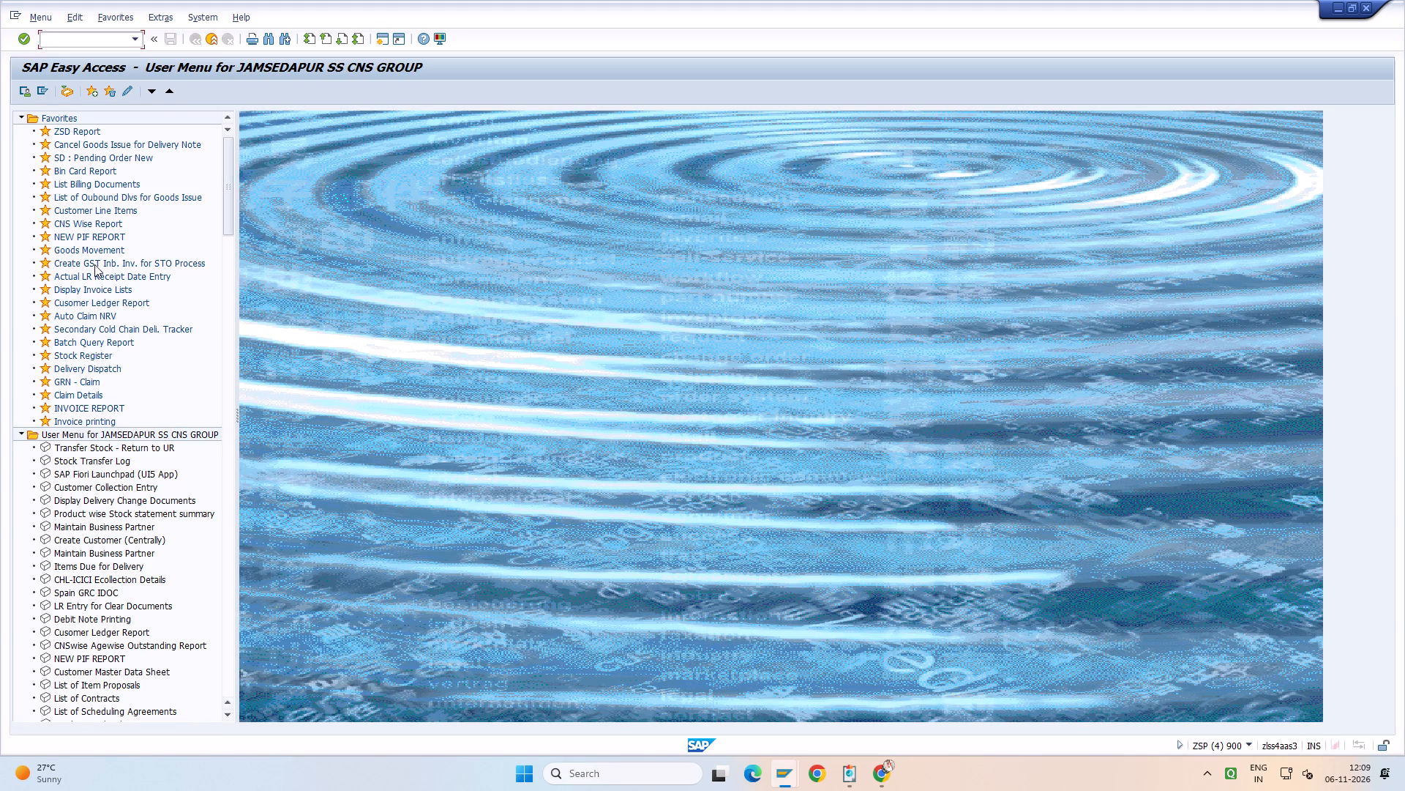
{"action": "double_click", "coordinate": [89, 318]}
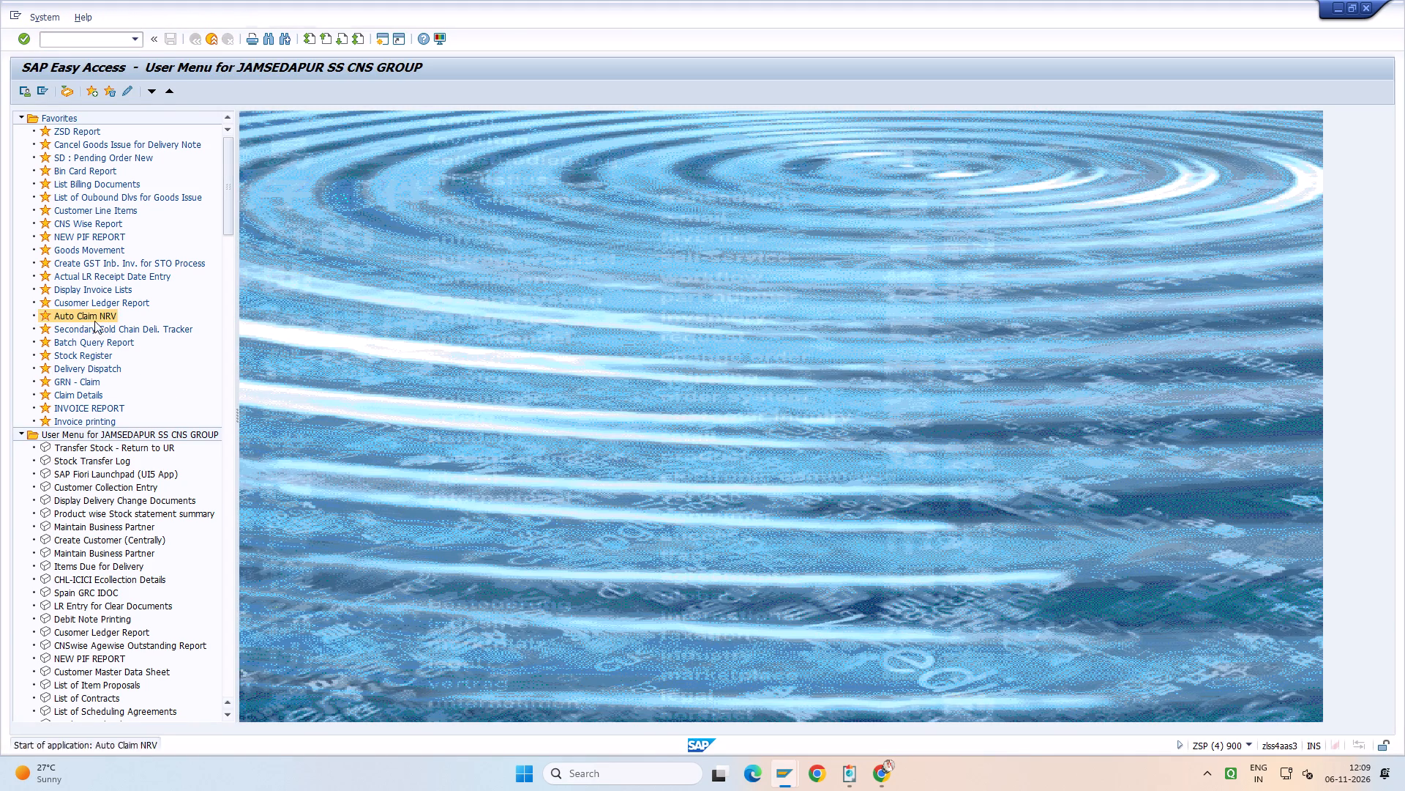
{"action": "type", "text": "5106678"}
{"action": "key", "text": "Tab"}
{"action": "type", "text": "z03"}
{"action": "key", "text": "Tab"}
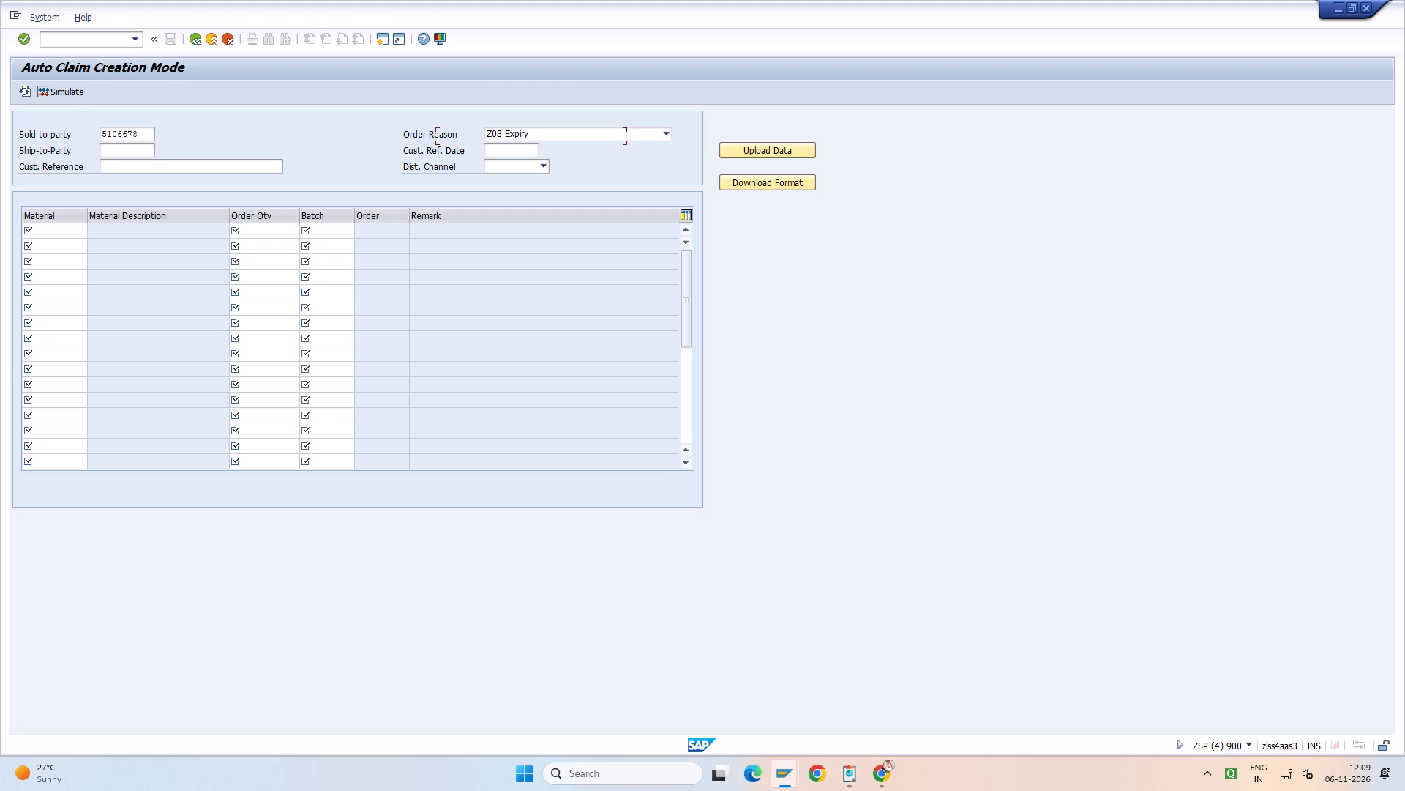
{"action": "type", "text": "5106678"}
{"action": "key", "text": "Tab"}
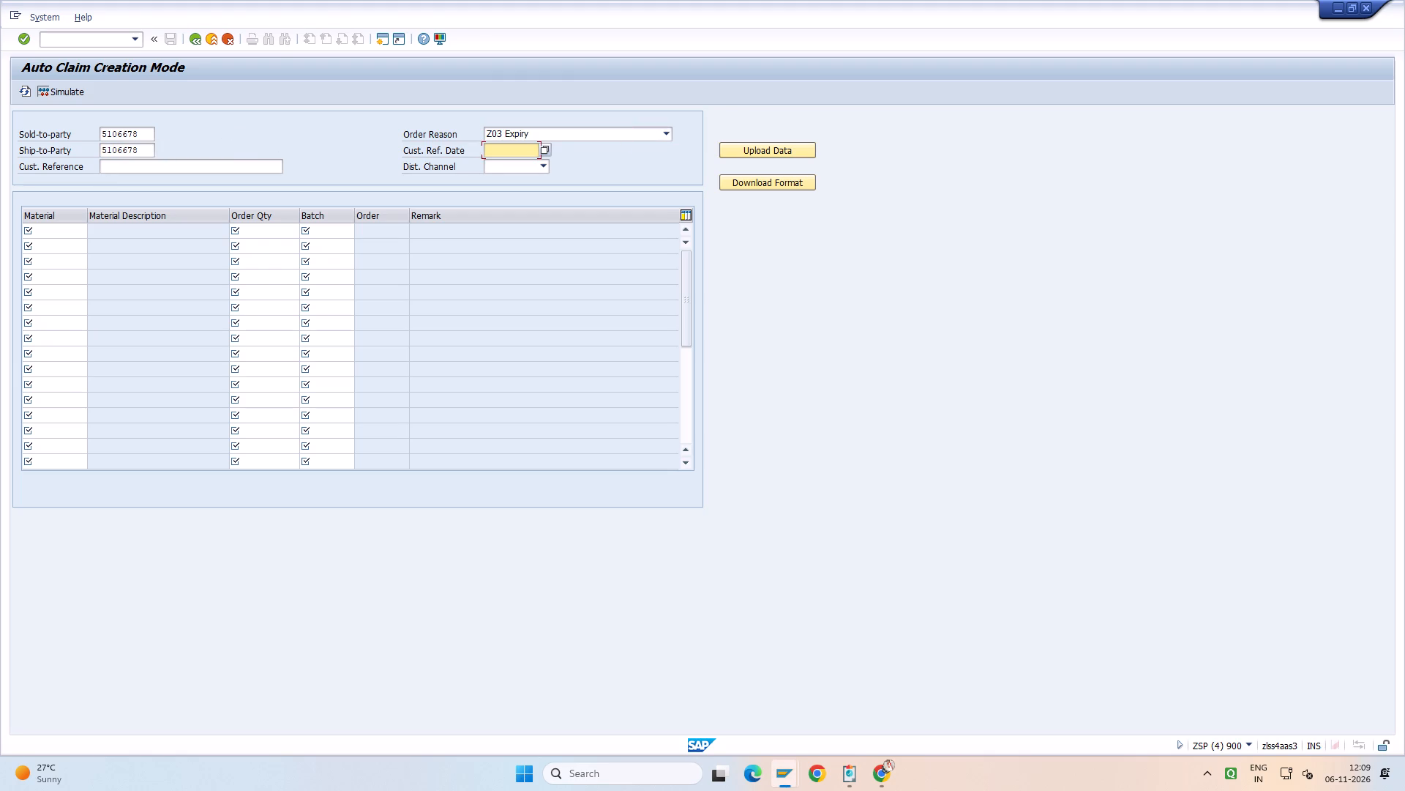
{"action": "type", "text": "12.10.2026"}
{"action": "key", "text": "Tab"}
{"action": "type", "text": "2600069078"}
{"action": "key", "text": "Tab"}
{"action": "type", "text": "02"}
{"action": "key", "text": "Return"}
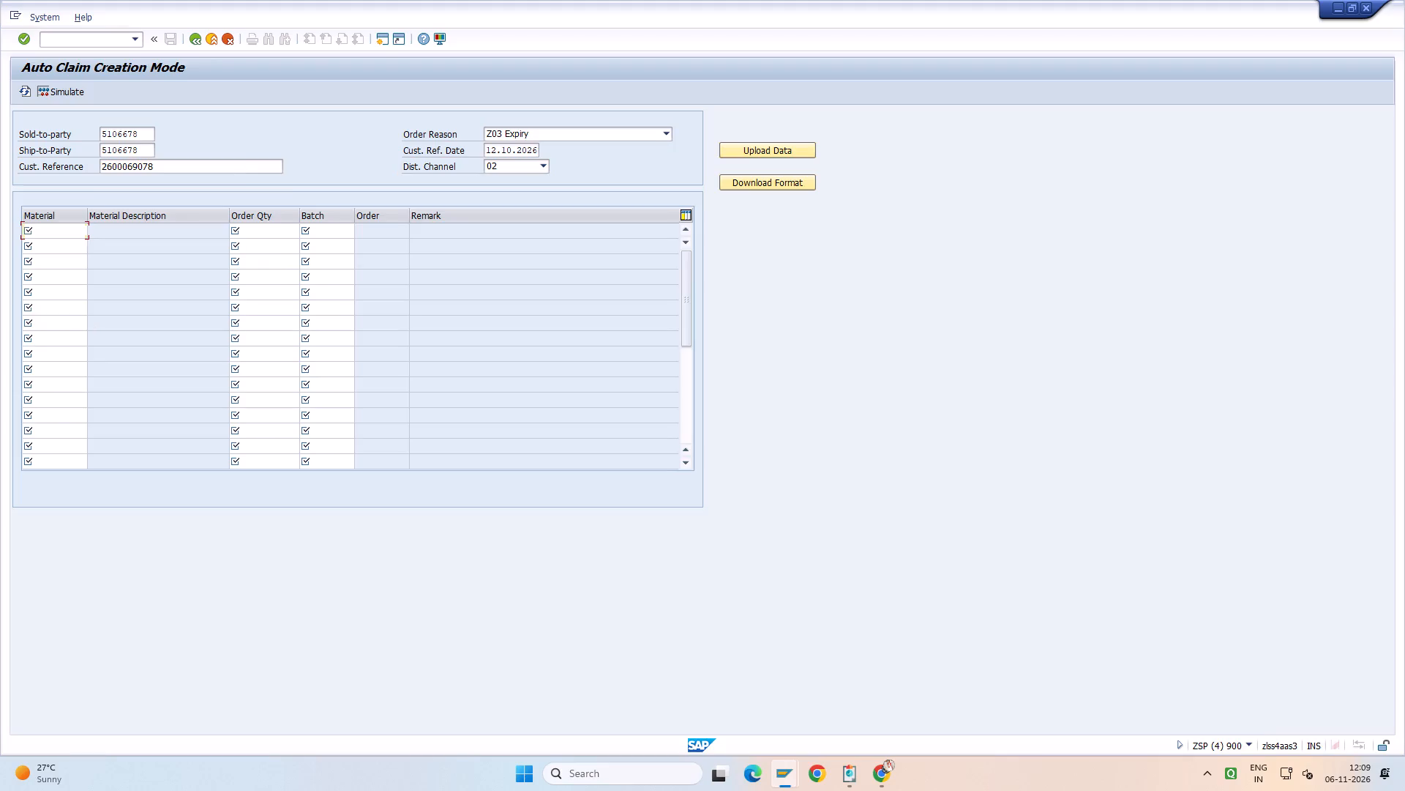
Enter the copied batch CTA1067 in the first claim line.
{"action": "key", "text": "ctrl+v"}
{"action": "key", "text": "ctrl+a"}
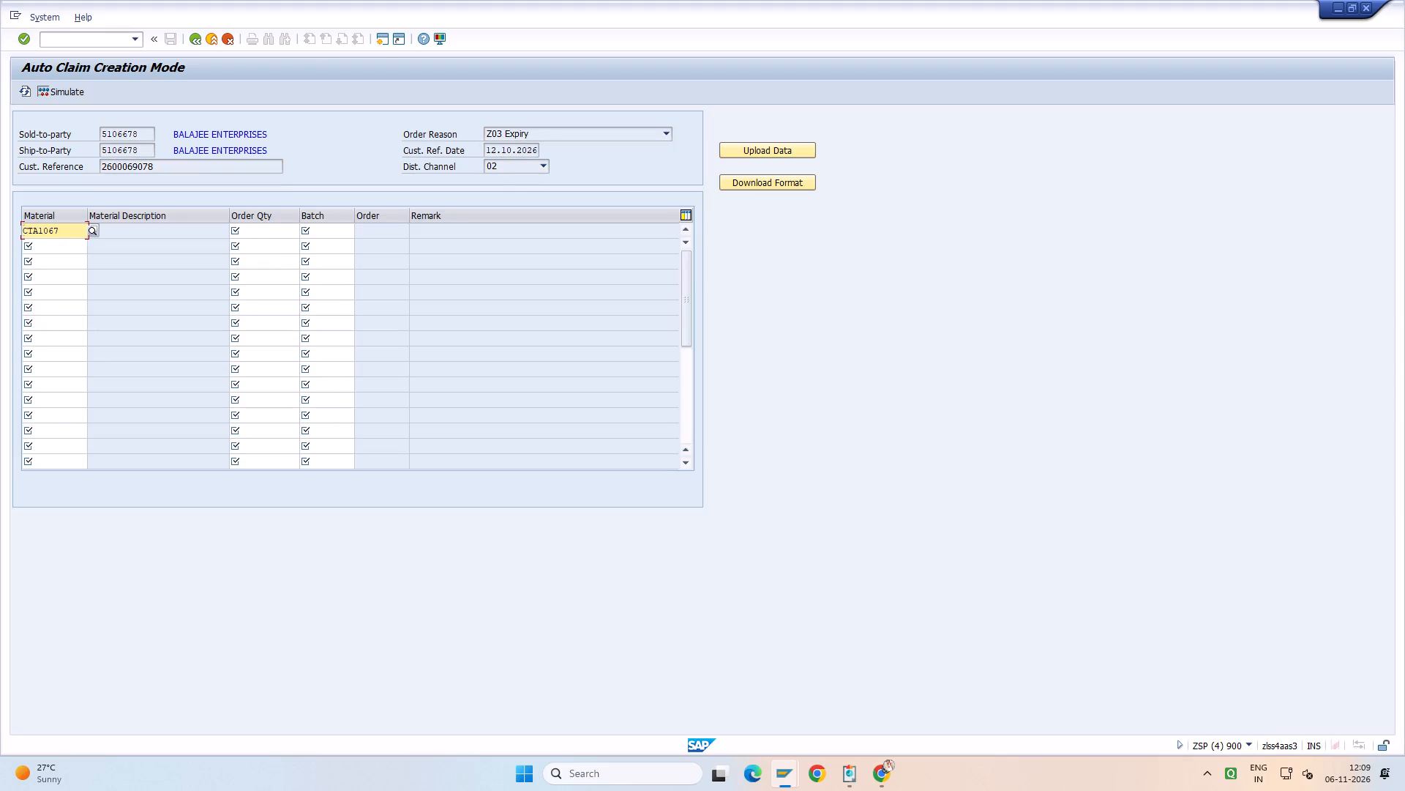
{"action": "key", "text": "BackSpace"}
{"action": "left_click", "coordinate": [336, 237]}
{"action": "key", "text": "ctrl+v"}
{"action": "key", "text": "alt+Tab"}
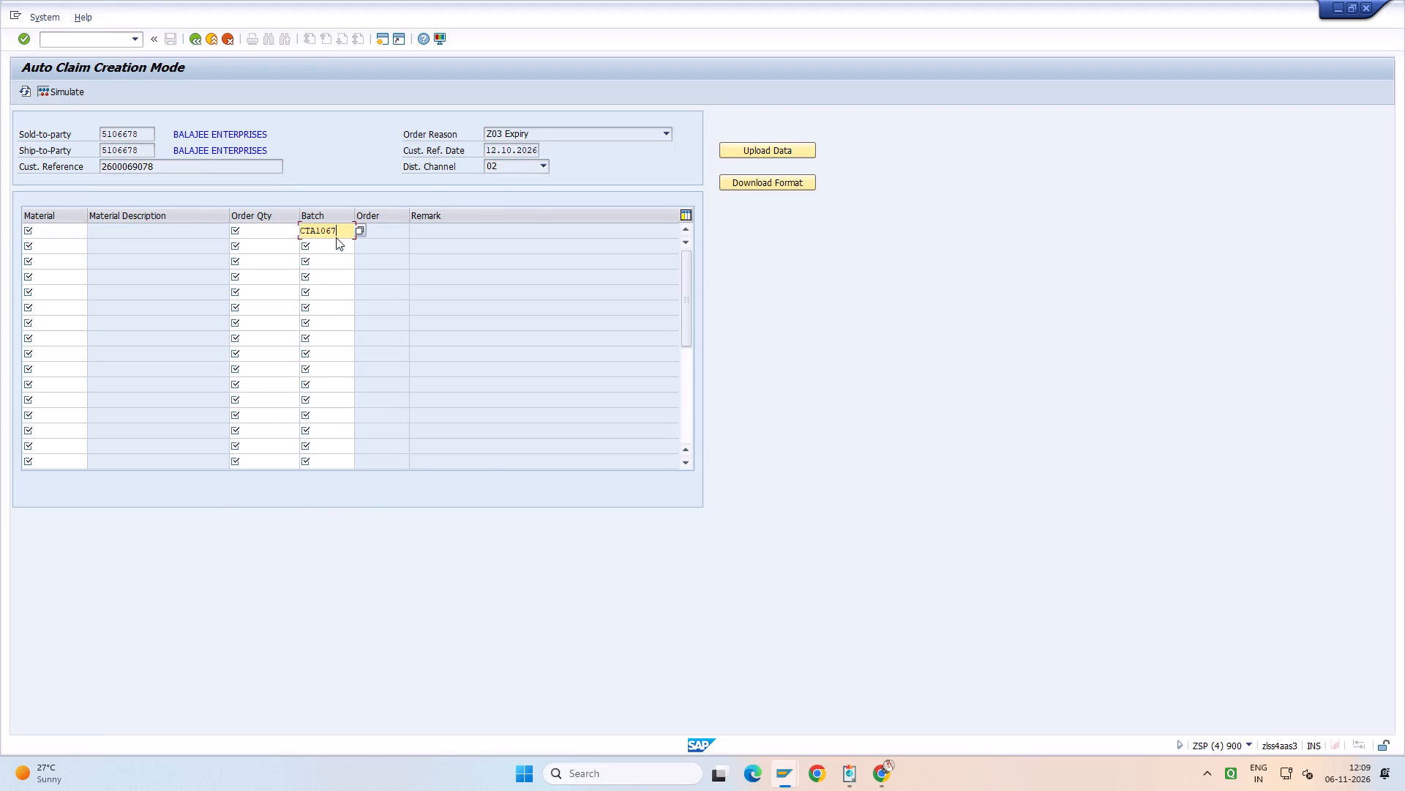
{"action": "left_click_drag", "start_coordinate": [116, 459], "coordinate": [16, 463]}
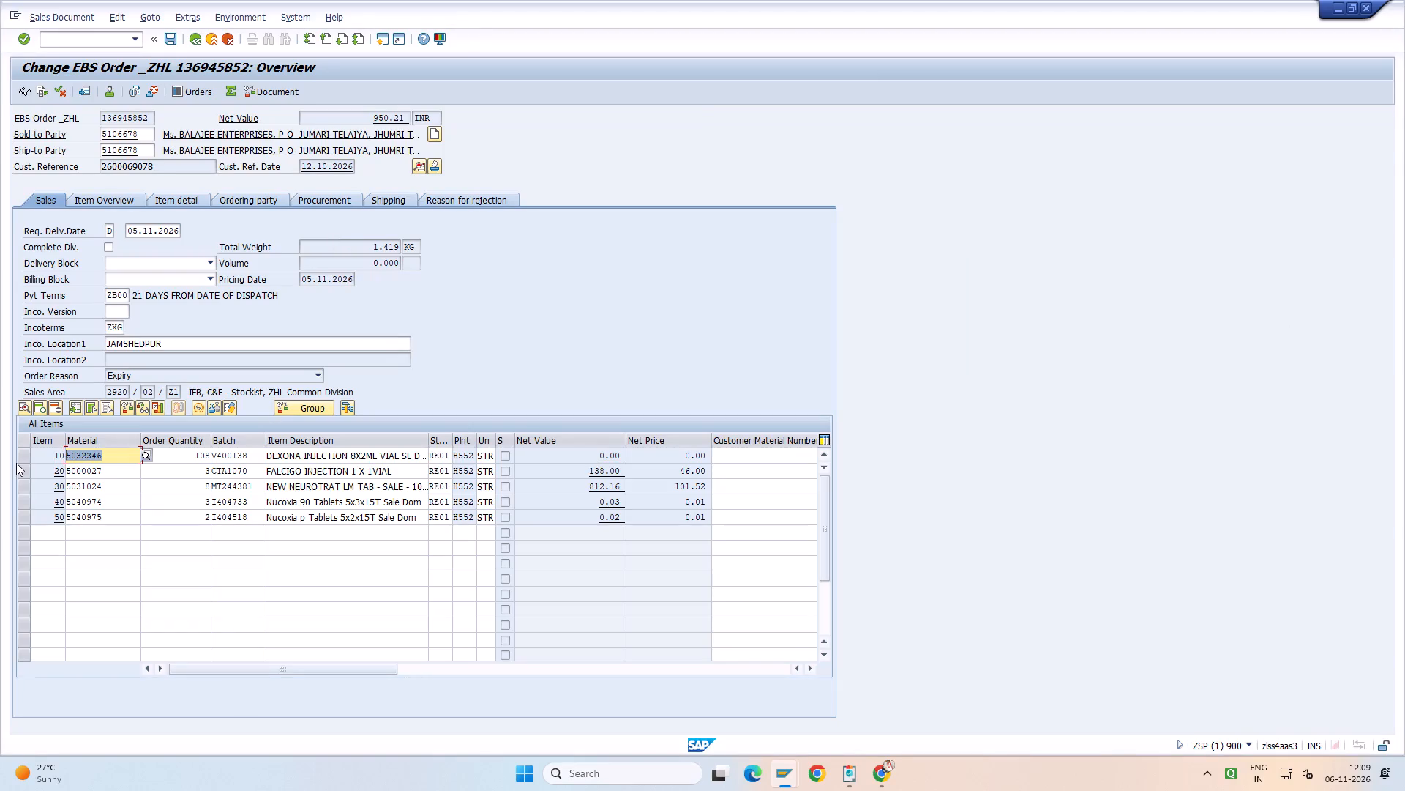
{"action": "key", "text": "ctrl+c"}
{"action": "key", "text": "alt+Tab"}
{"action": "left_click", "coordinate": [51, 228]}
{"action": "key", "text": "ctrl+v"}
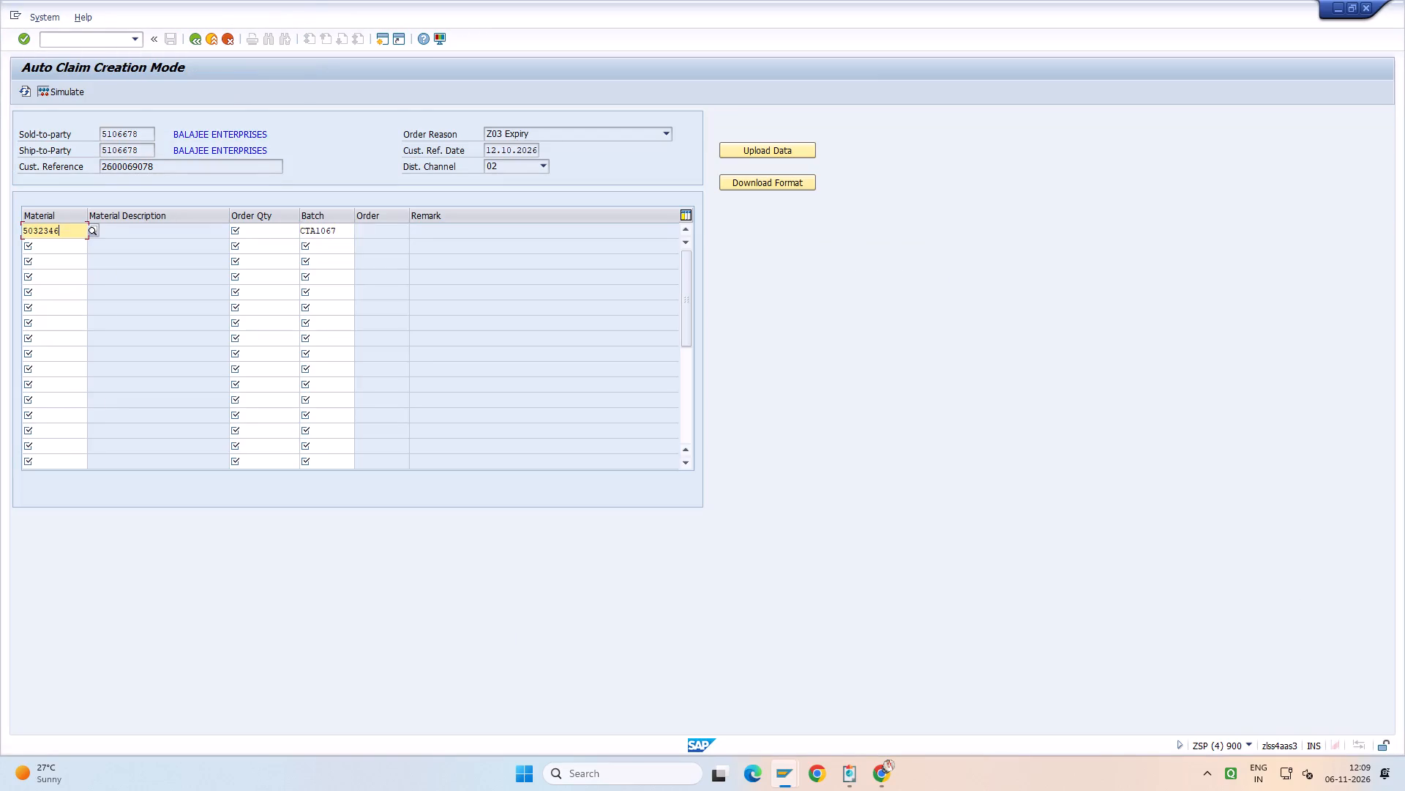
{"action": "key", "text": "alt+Tab"}
{"action": "left_click_drag", "start_coordinate": [188, 458], "coordinate": [214, 456]}
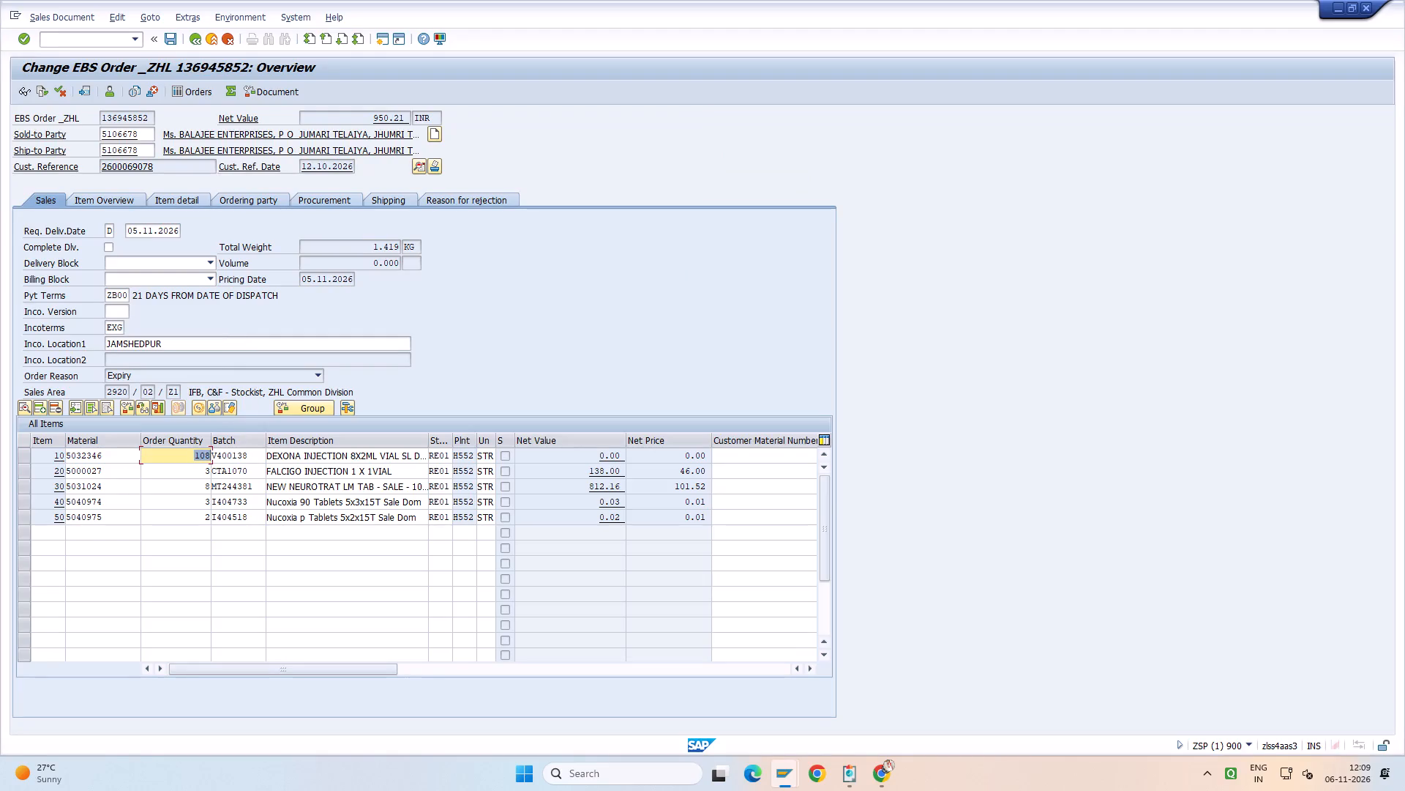
{"action": "key", "text": "ctrl+c"}
{"action": "key", "text": "alt+Tab"}
{"action": "left_click", "coordinate": [267, 223]}
{"action": "key", "text": "ctrl+v"}
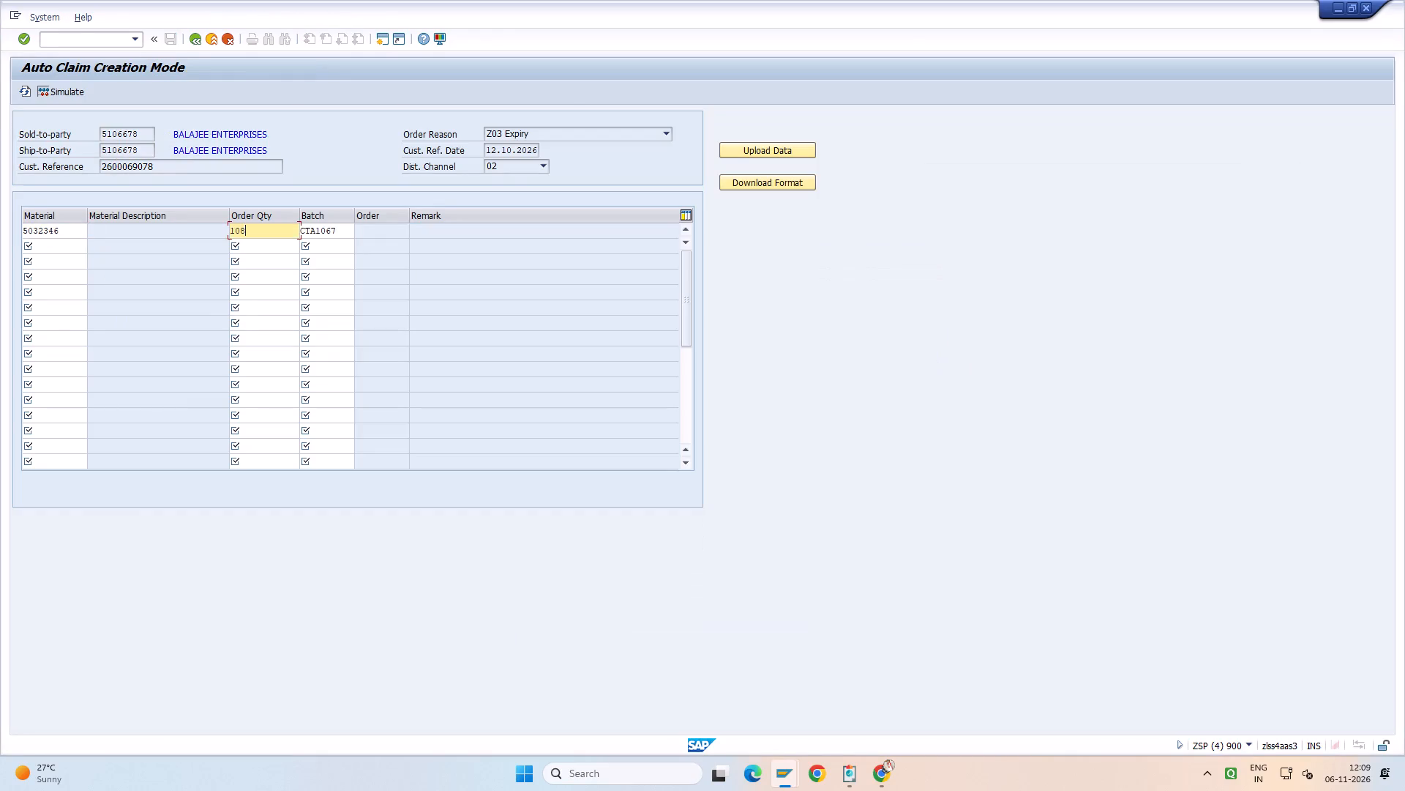
{"action": "key", "text": "Return"}
{"action": "key", "text": "alt+Tab"}
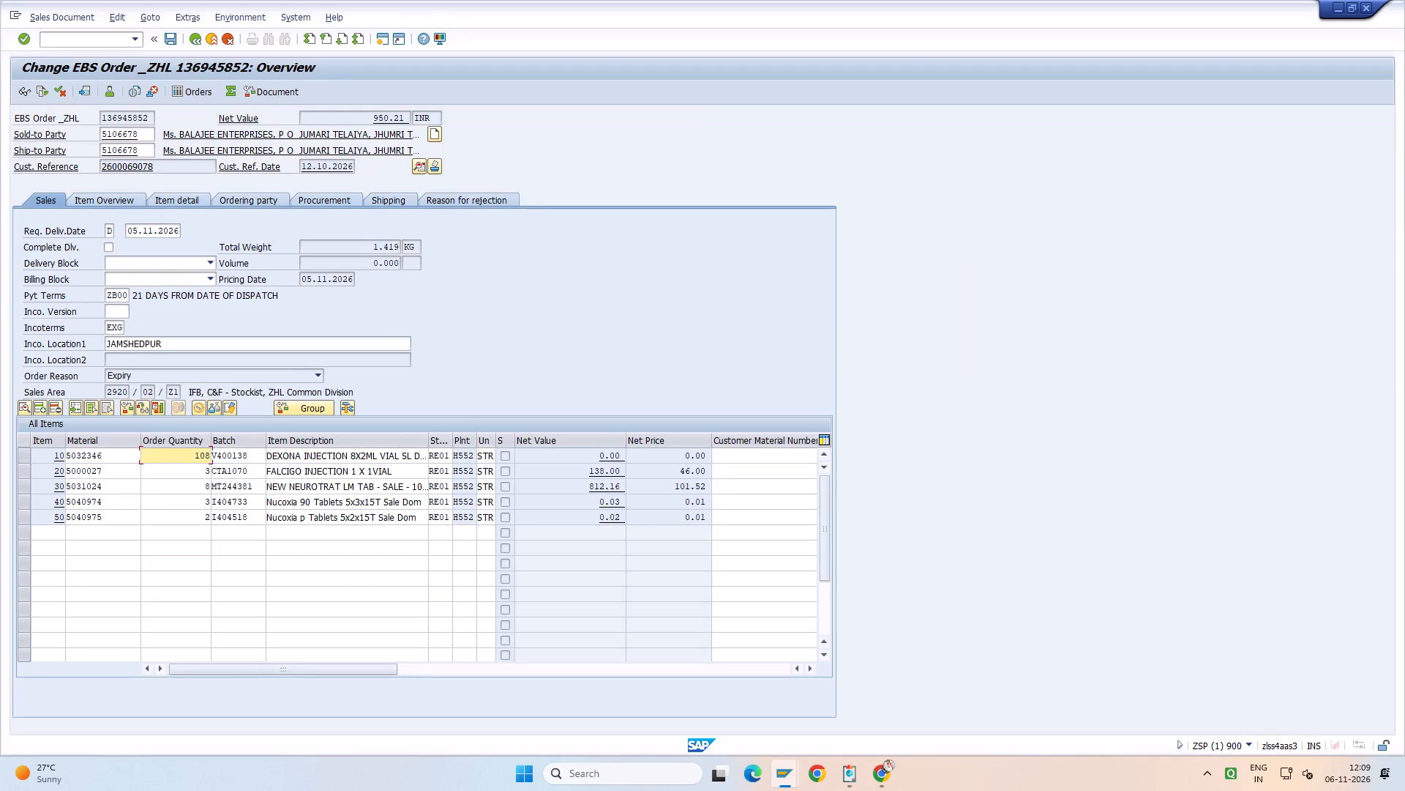
{"action": "left_click_drag", "start_coordinate": [113, 500], "coordinate": [41, 502]}
{"action": "key", "text": "ctrl+c"}
{"action": "key", "text": "alt+Tab"}
{"action": "key", "text": "alt+Tab"}
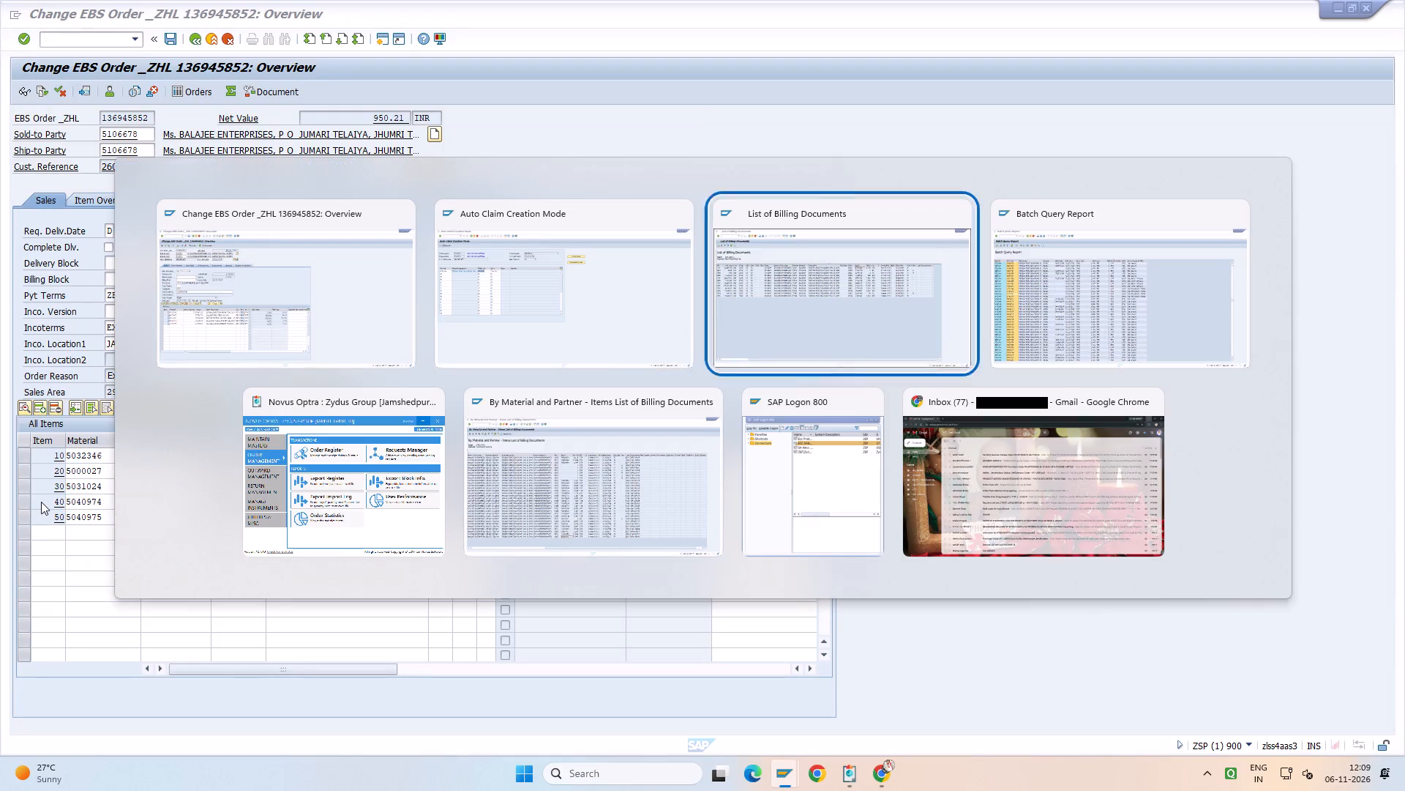
{"action": "key", "text": "alt+Tab"}
{"action": "key", "text": "alt+Tab"}
{"action": "key", "text": "alt+Up"}
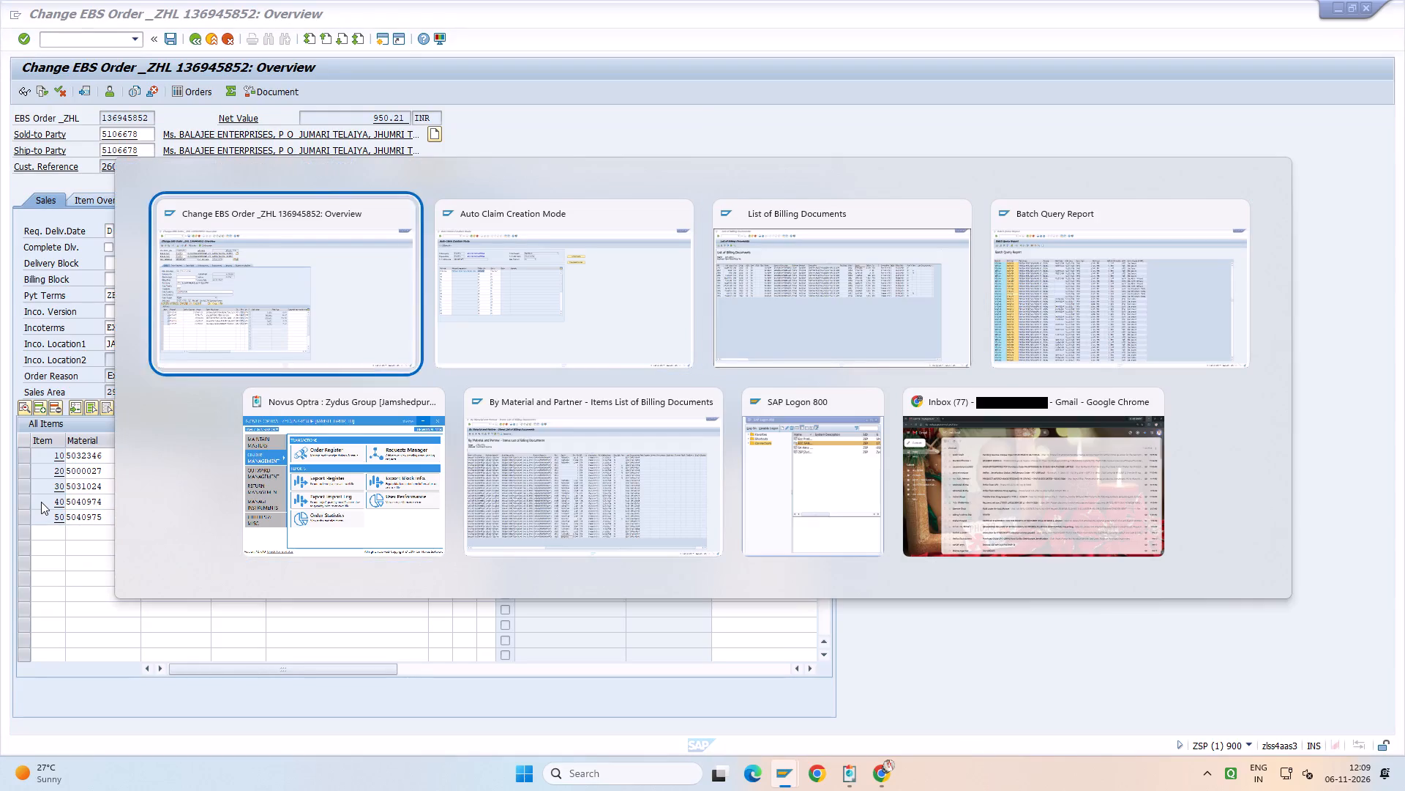
{"action": "key", "text": "alt+Right"}
{"action": "key", "text": "alt+Right"}
{"action": "key", "text": "F3"}
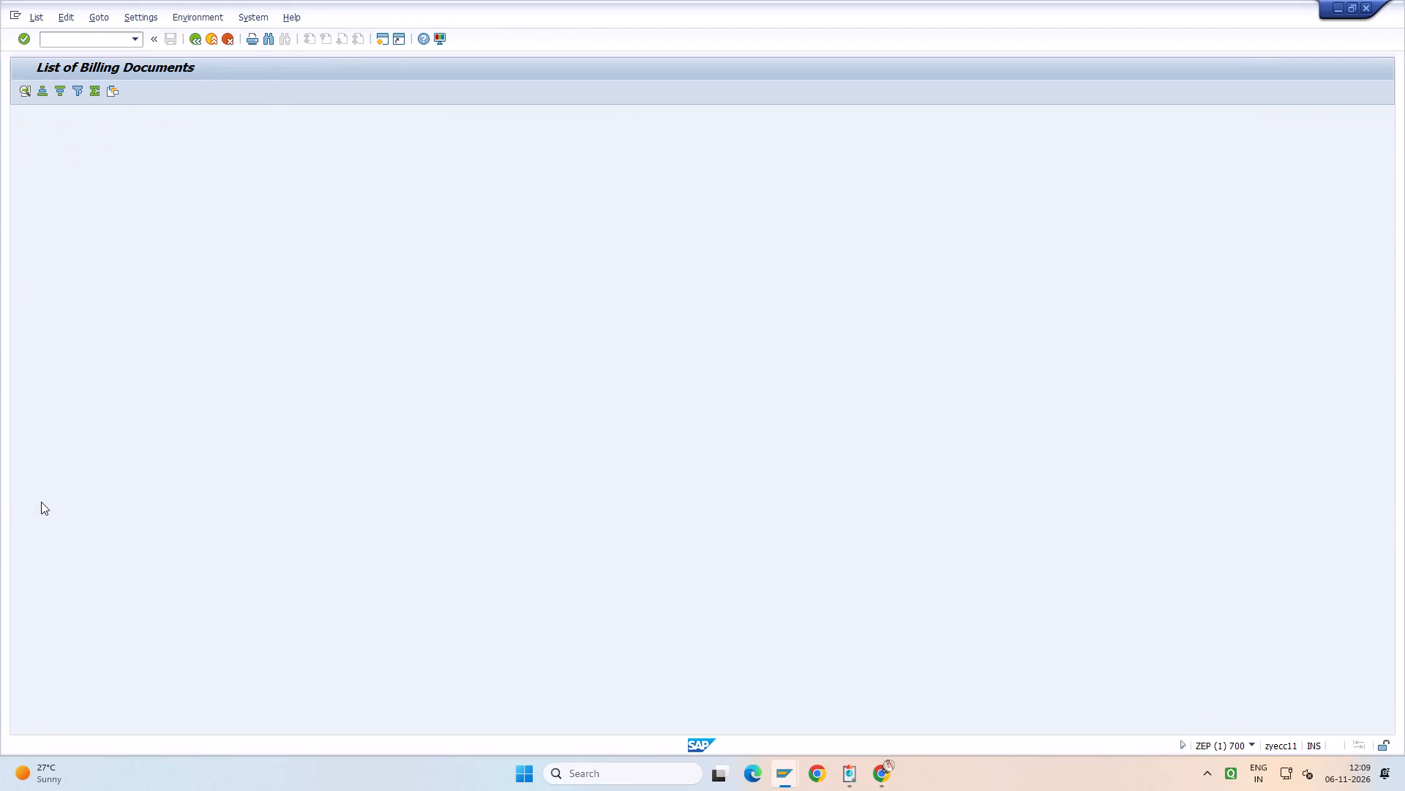
{"action": "key", "text": "space"}
{"action": "key", "text": "Down"}
{"action": "key", "text": "Return"}
{"action": "key", "text": "Down"}
{"action": "key", "text": "ctrl+v"}
{"action": "key", "text": "Down"}
{"action": "key", "text": "ctrl+a"}
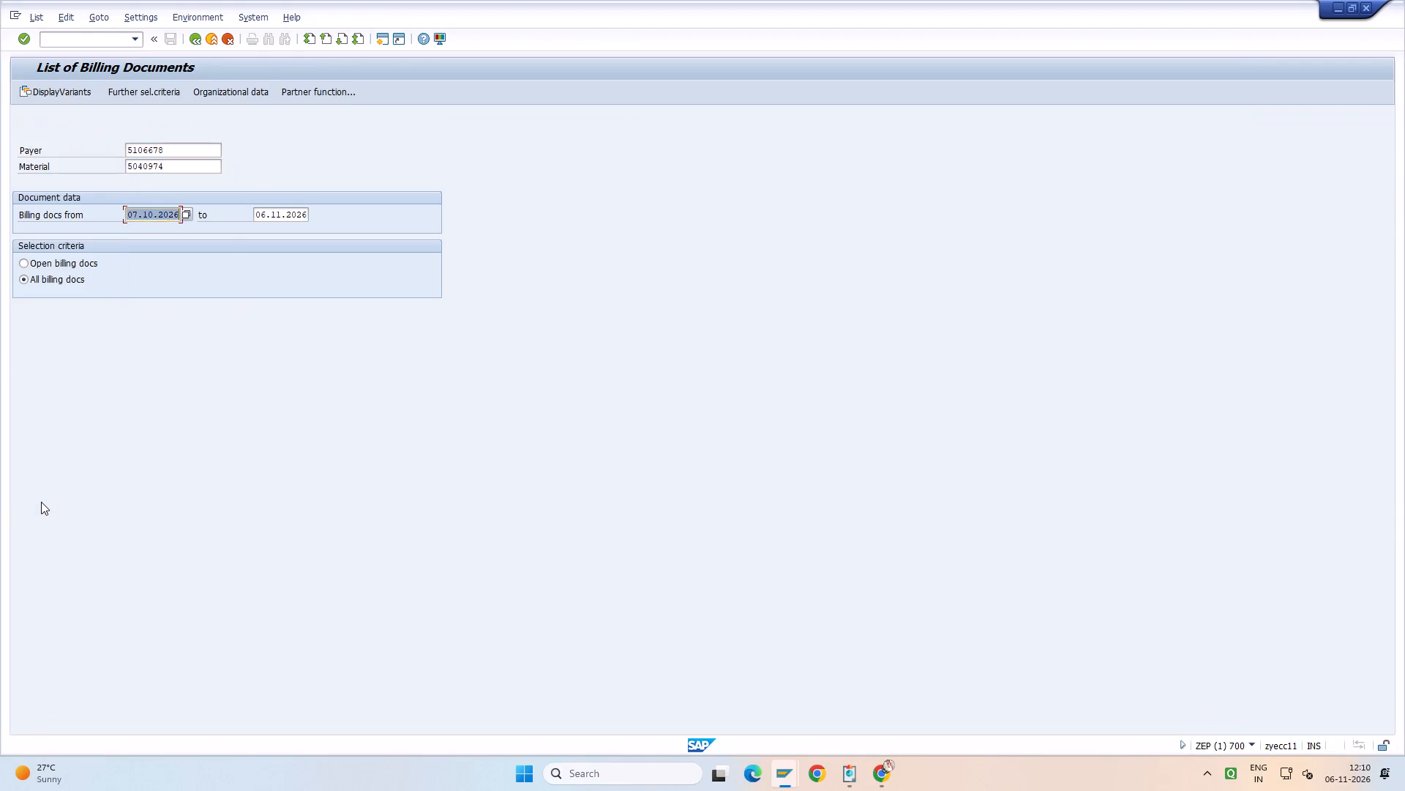
{"action": "key", "text": "BackSpace"}
{"action": "key", "text": "space"}
{"action": "key", "text": "Down"}
{"action": "key", "text": "Return"}
{"action": "key", "text": "Return"}
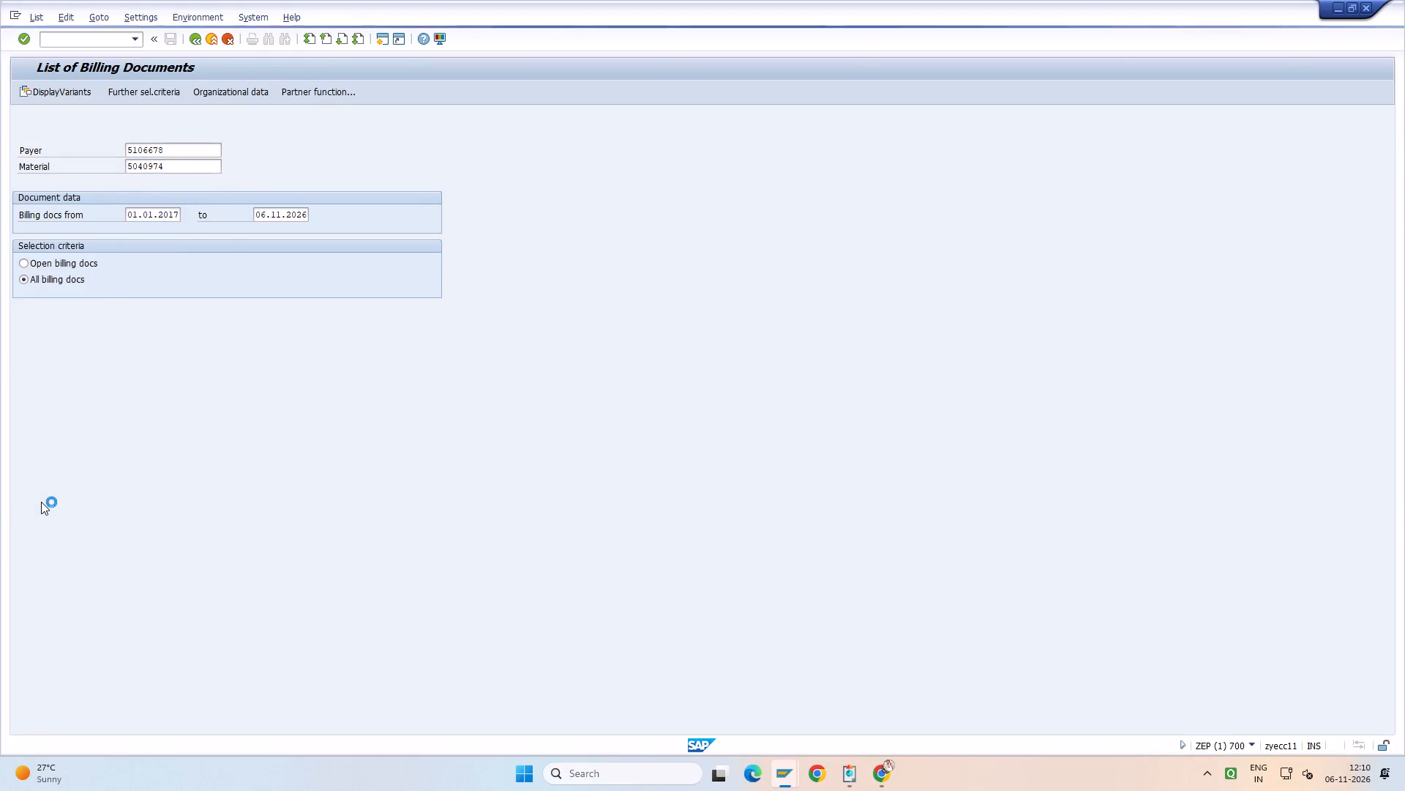
Run the Batch Query Report for division 60 and material 5040974.
{"action": "key", "text": "alt+Tab"}
{"action": "key", "text": "alt+Right"}
{"action": "key", "text": "alt+Right"}
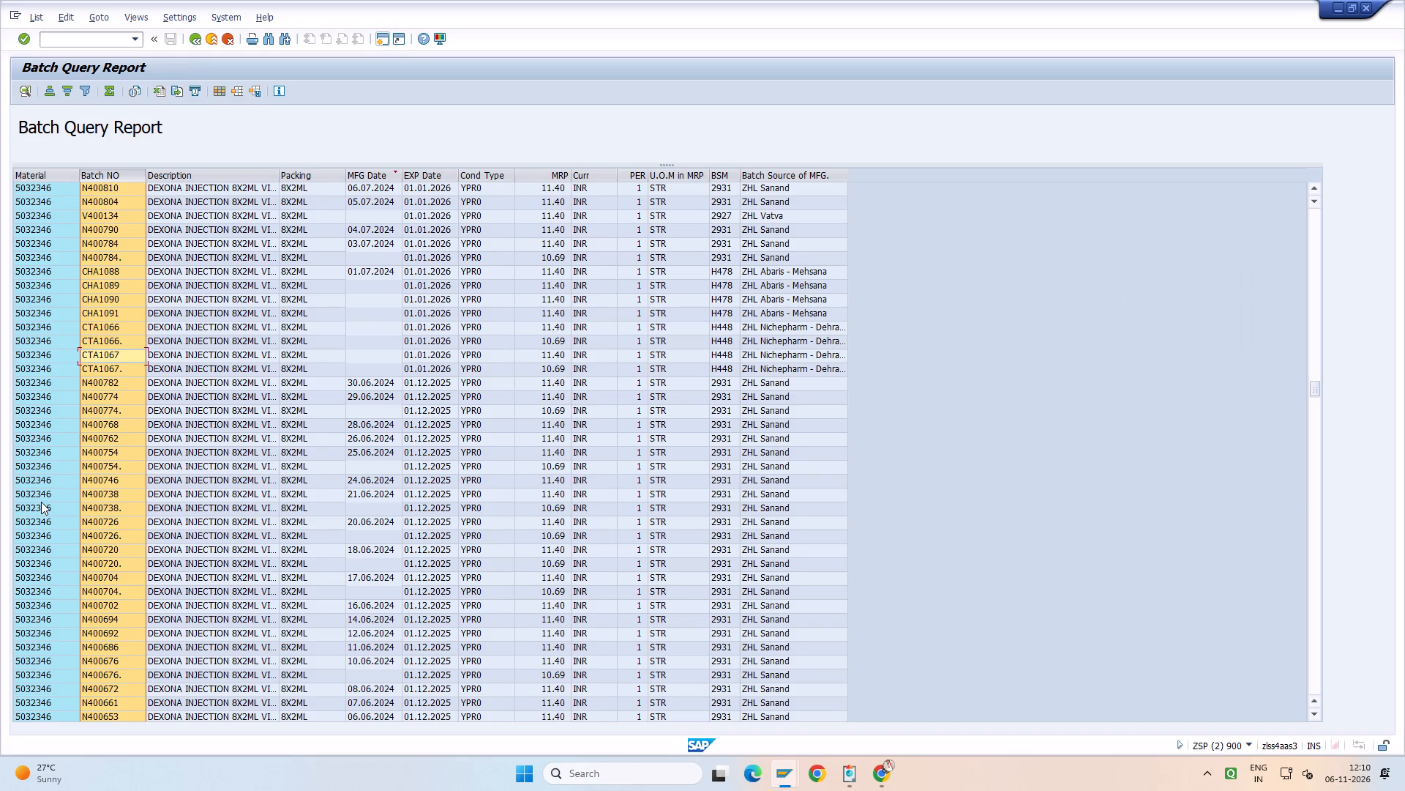
{"action": "key", "text": "F3"}
{"action": "type", "text": "60"}
{"action": "key", "text": "Tab"}
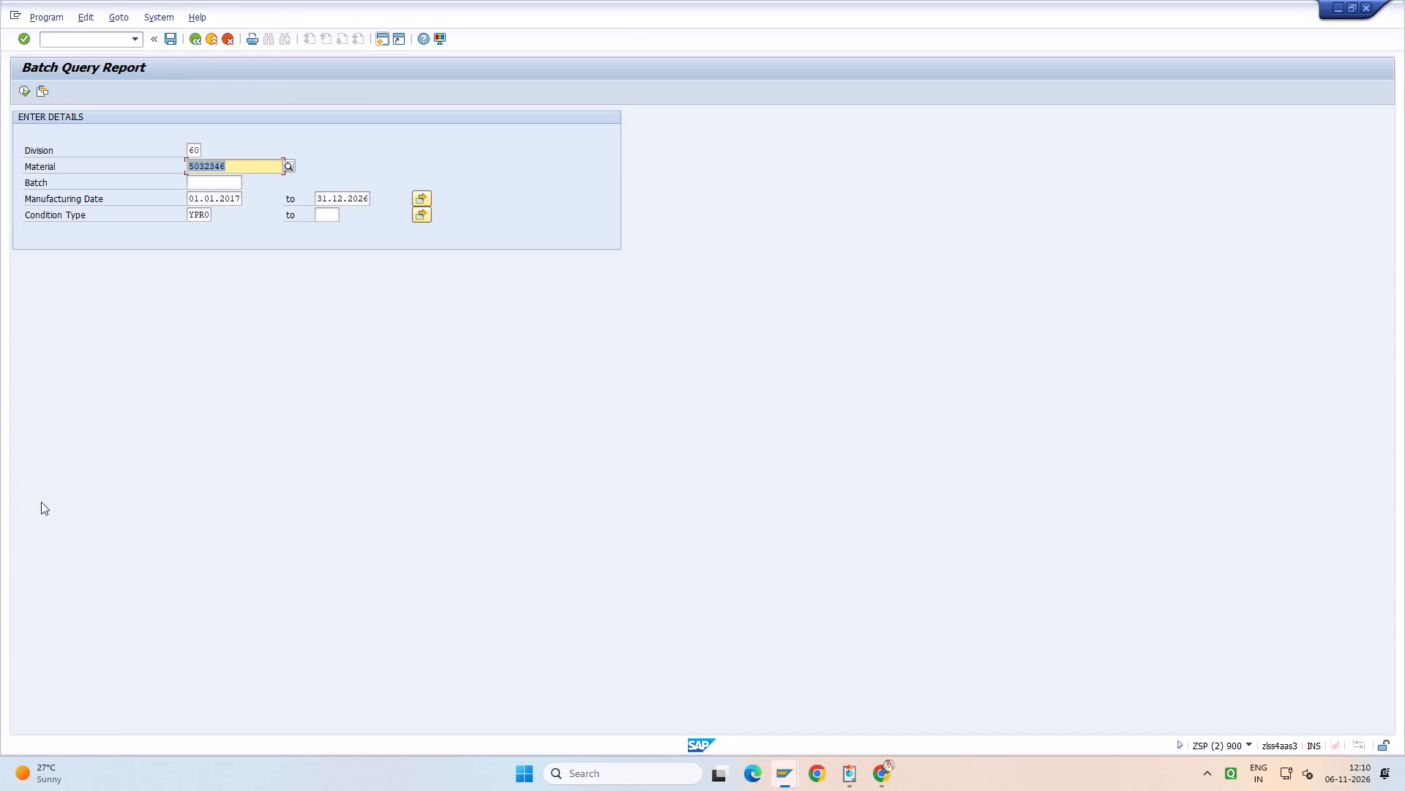
{"action": "key", "text": "ctrl+v"}
{"action": "key", "text": "F8"}
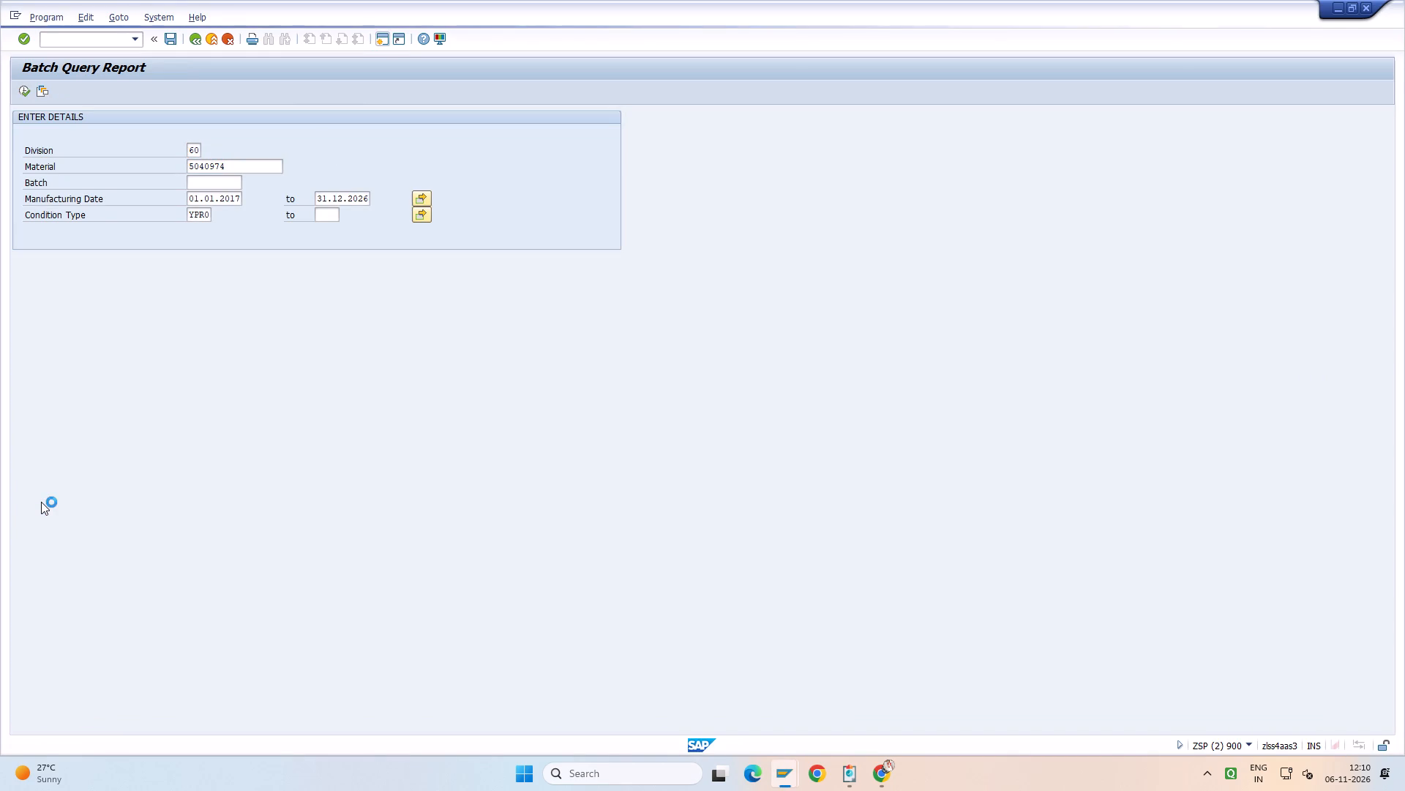
Review the batches and billing dates in the billing list for material 5040974.
{"action": "key", "text": "alt+Tab"}
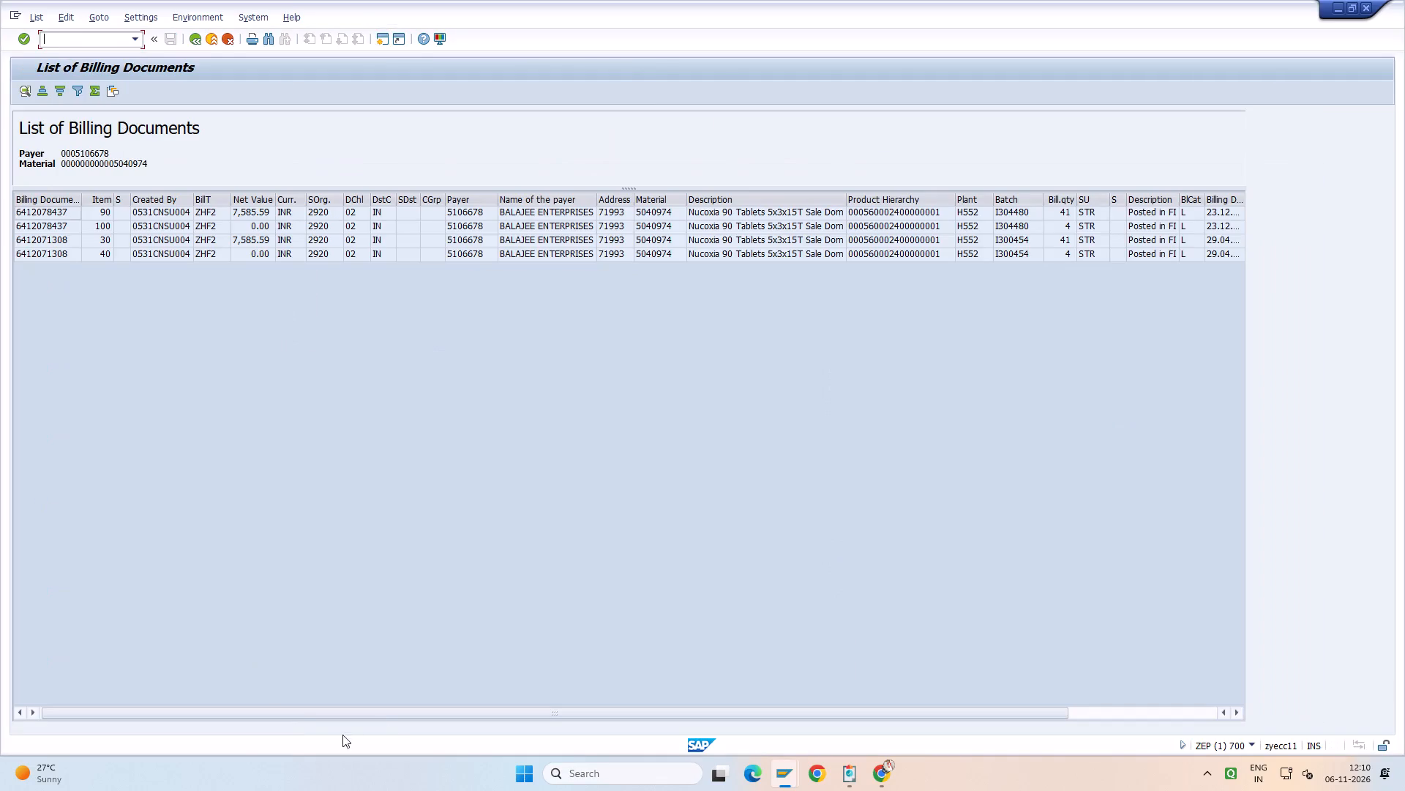
{"action": "left_click_drag", "start_coordinate": [410, 712], "coordinate": [841, 709]}
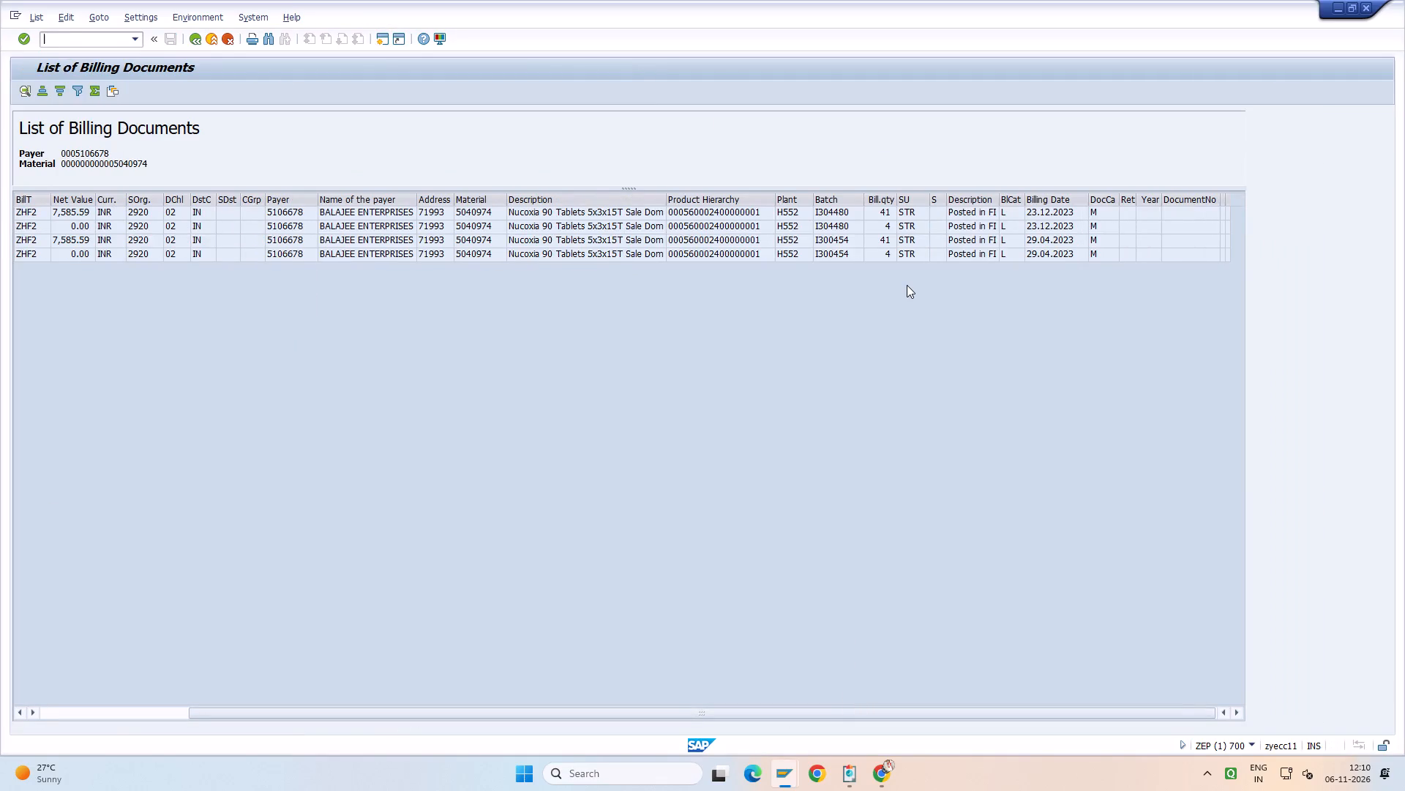
{"action": "left_click", "coordinate": [793, 776]}
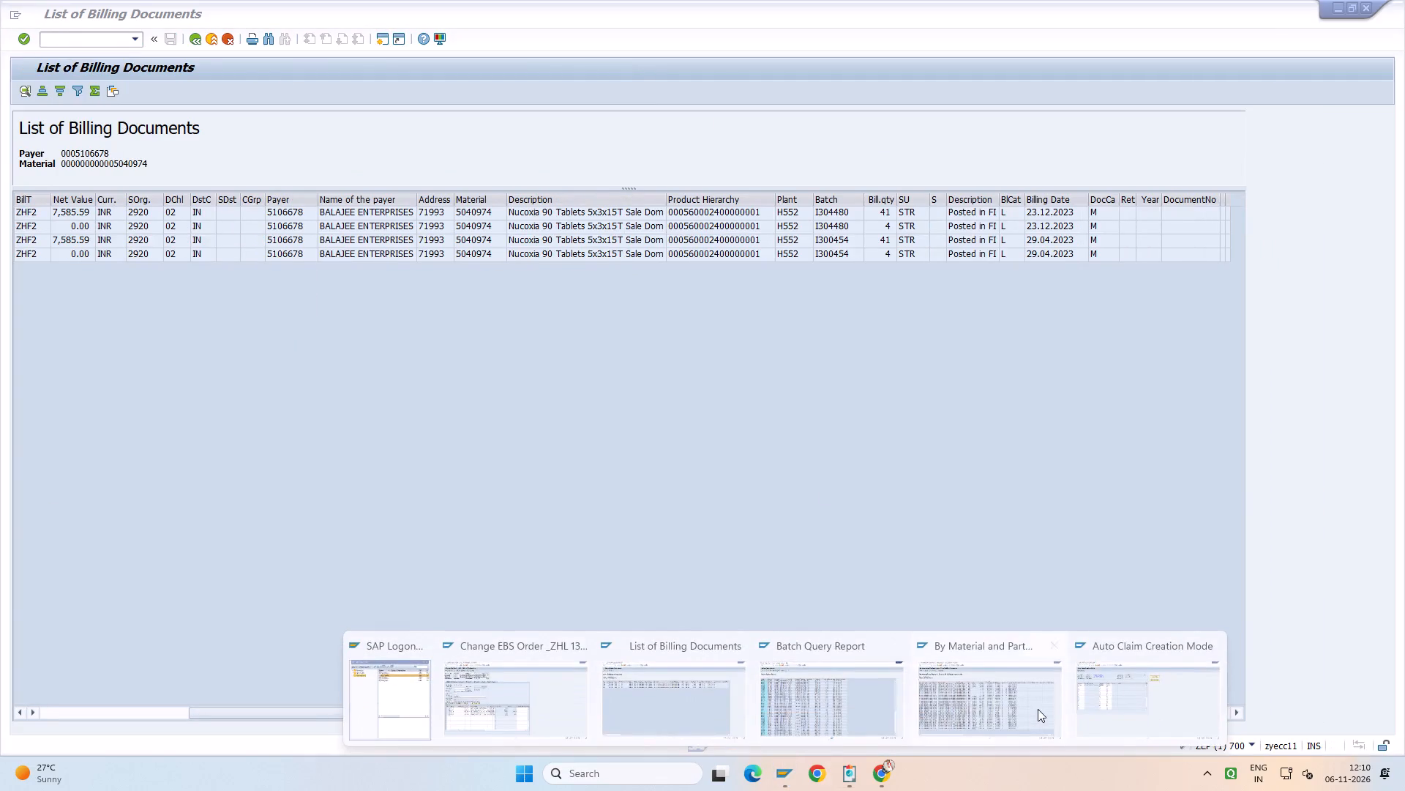
{"action": "left_click", "coordinate": [1038, 709]}
{"action": "key", "text": "F3"}
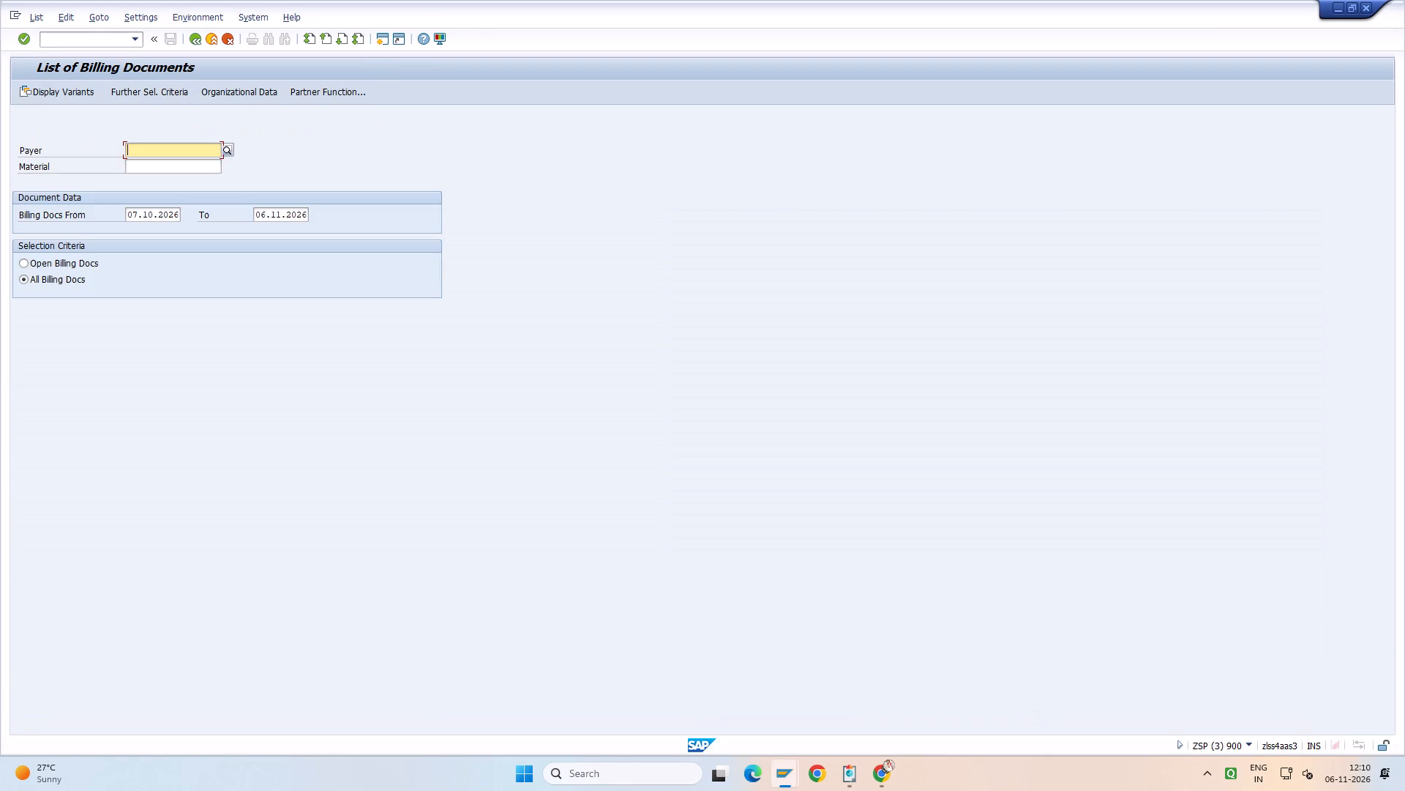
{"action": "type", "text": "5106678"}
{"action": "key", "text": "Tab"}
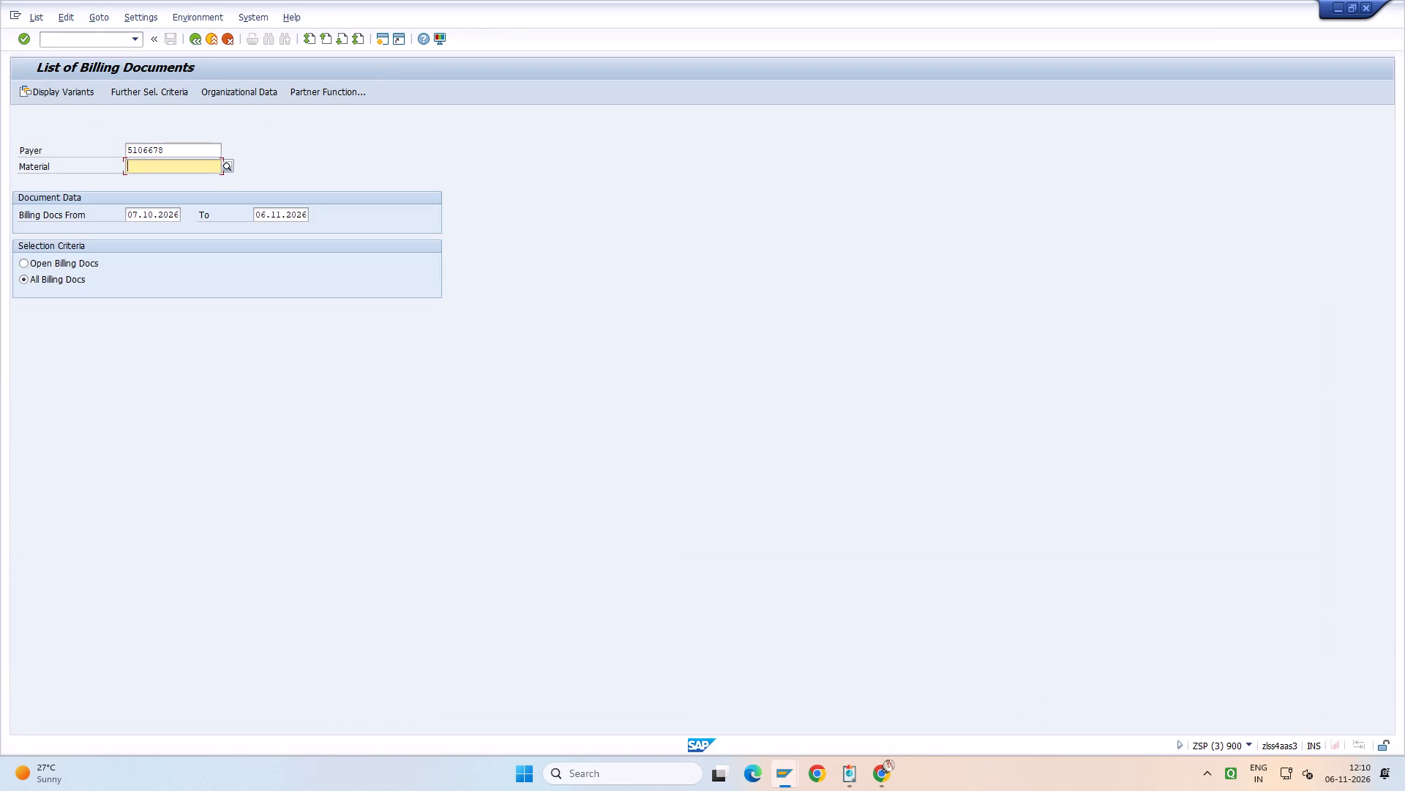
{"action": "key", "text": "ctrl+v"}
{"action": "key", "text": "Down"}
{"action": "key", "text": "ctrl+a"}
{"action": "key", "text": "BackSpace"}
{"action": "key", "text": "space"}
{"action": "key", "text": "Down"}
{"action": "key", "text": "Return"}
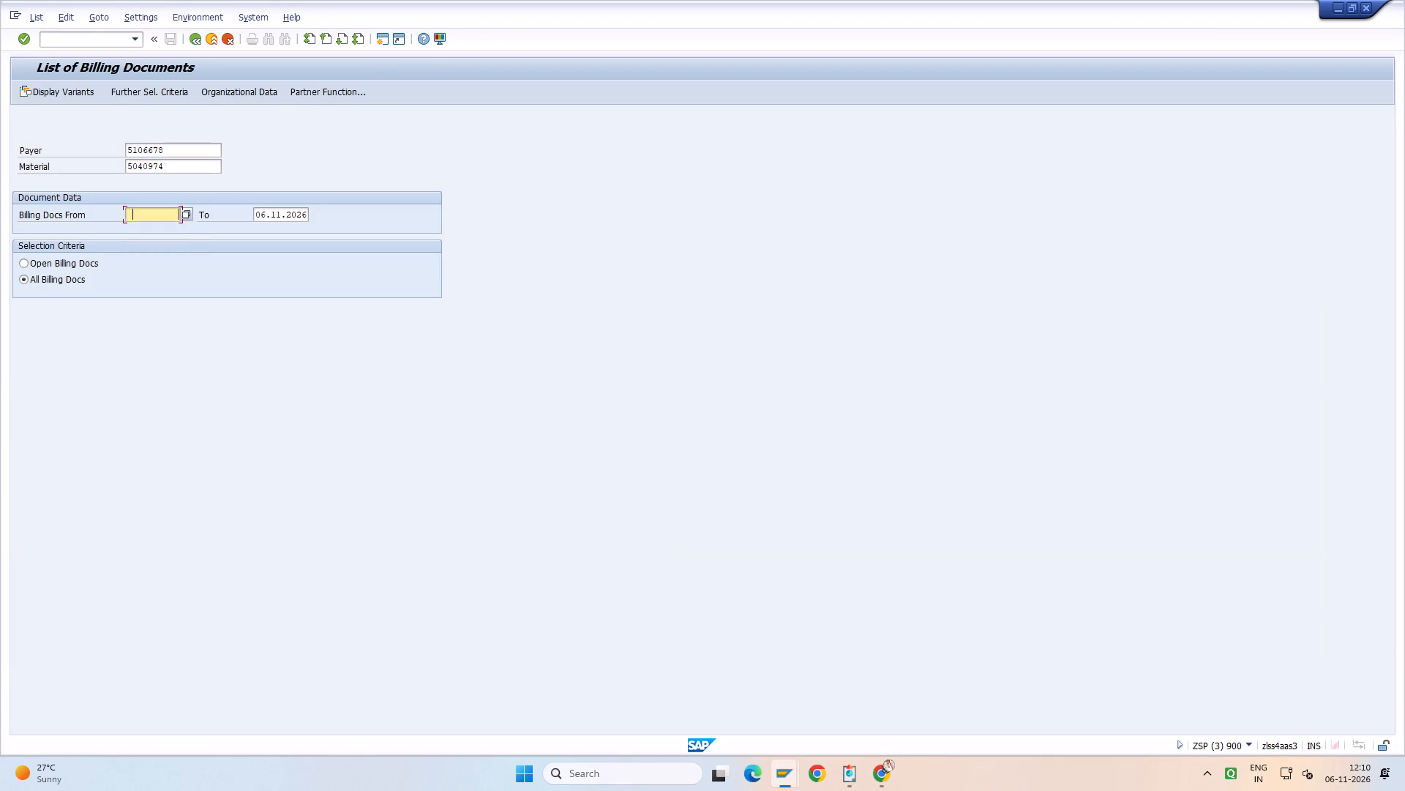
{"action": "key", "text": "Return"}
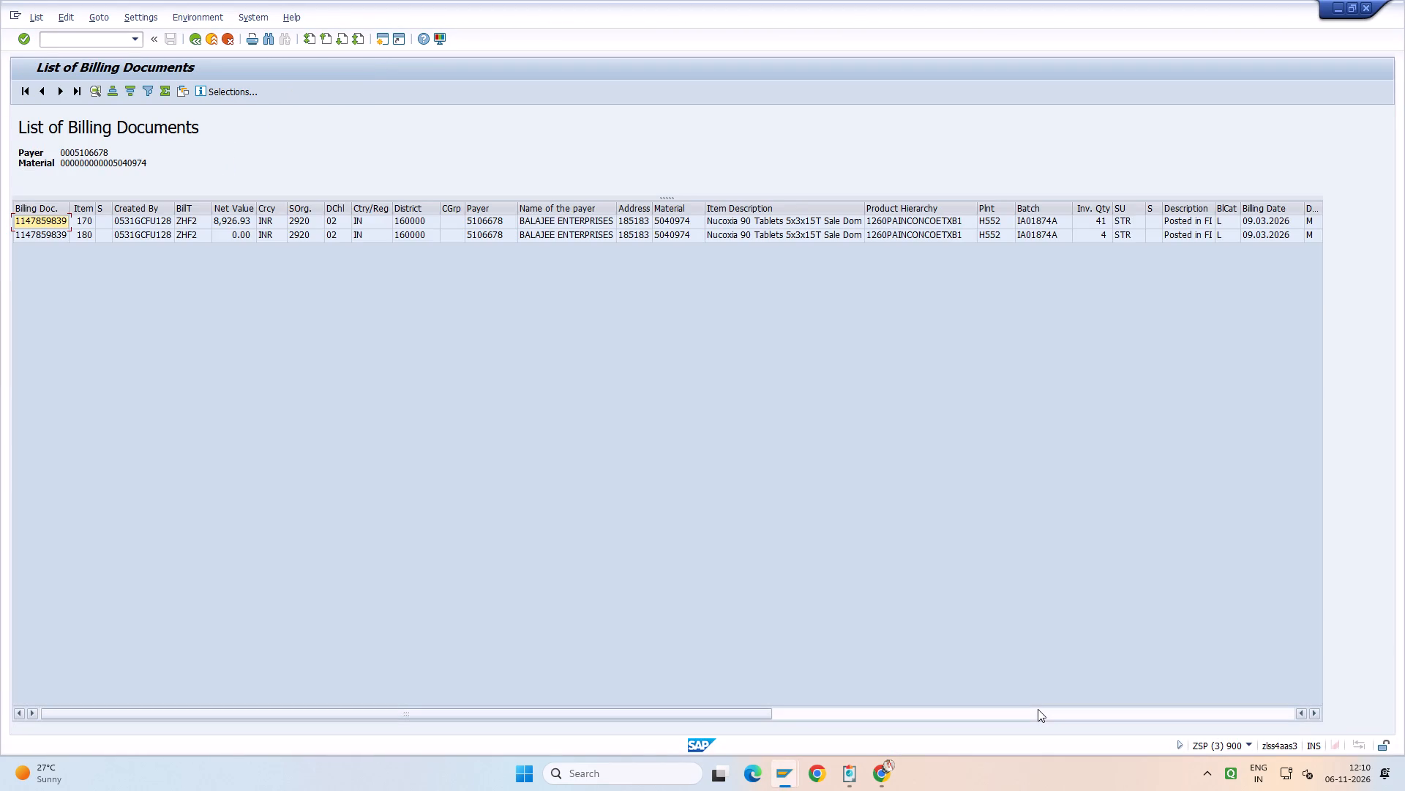
{"action": "left_click_drag", "start_coordinate": [739, 714], "coordinate": [1223, 697]}
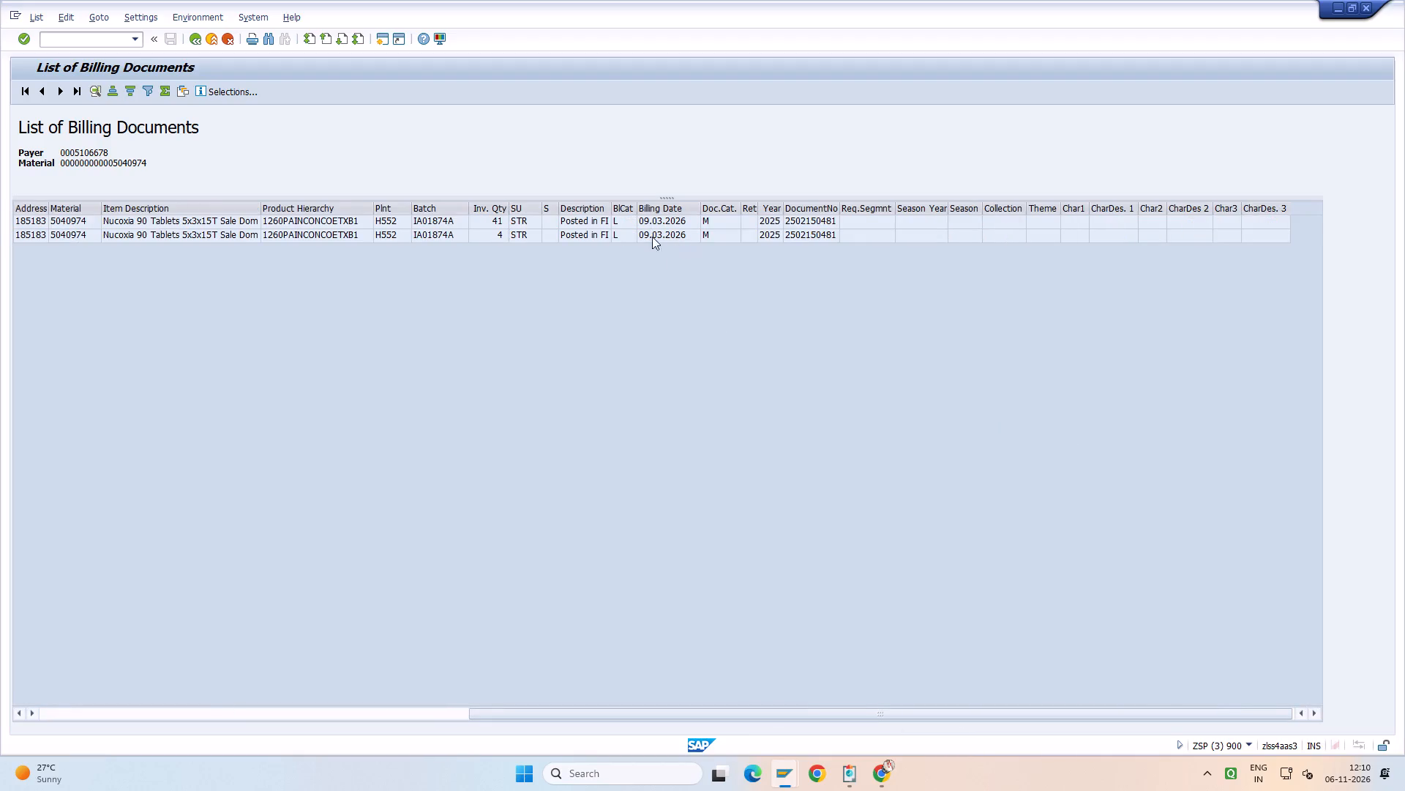
Copy batch IA01874A from the ZSP billing list and find it in the Batch Query Report's batch column.
{"action": "left_click", "coordinate": [442, 239]}
{"action": "key", "text": "ctrl+y"}
{"action": "key", "text": "ctrl+c"}
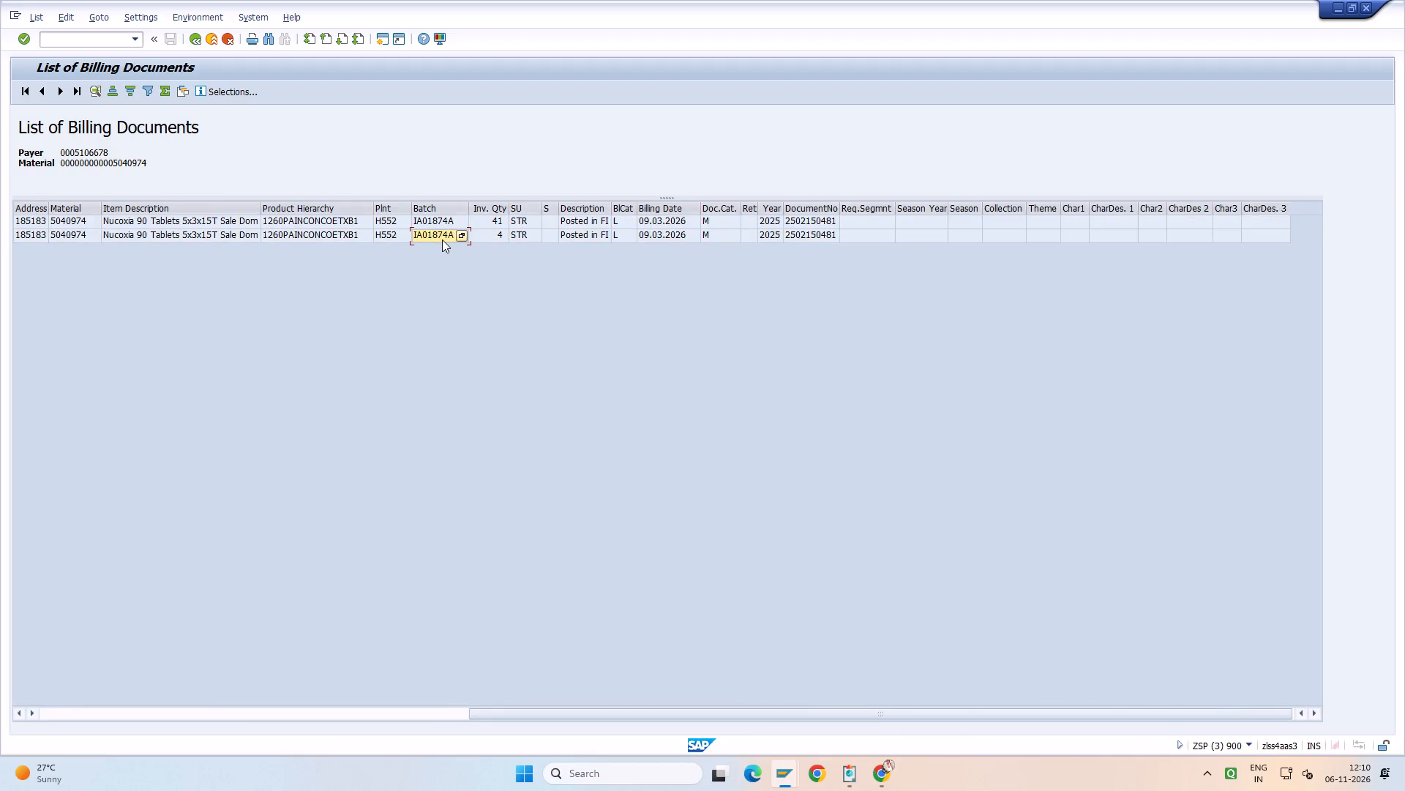
{"action": "key", "text": "alt+Tab"}
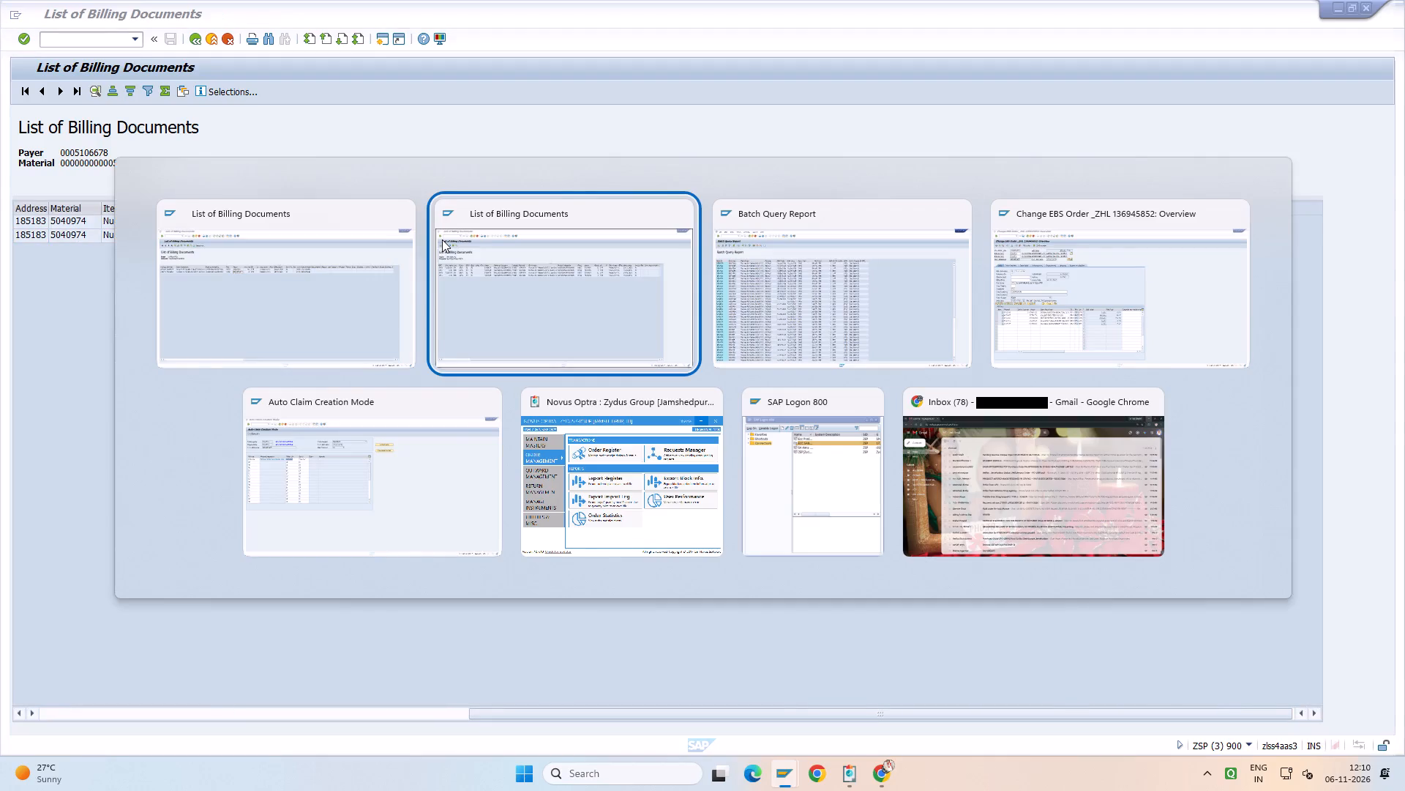
{"action": "key", "text": "alt+Tab"}
{"action": "left_click", "coordinate": [130, 180]}
{"action": "key", "text": "ctrl+f"}
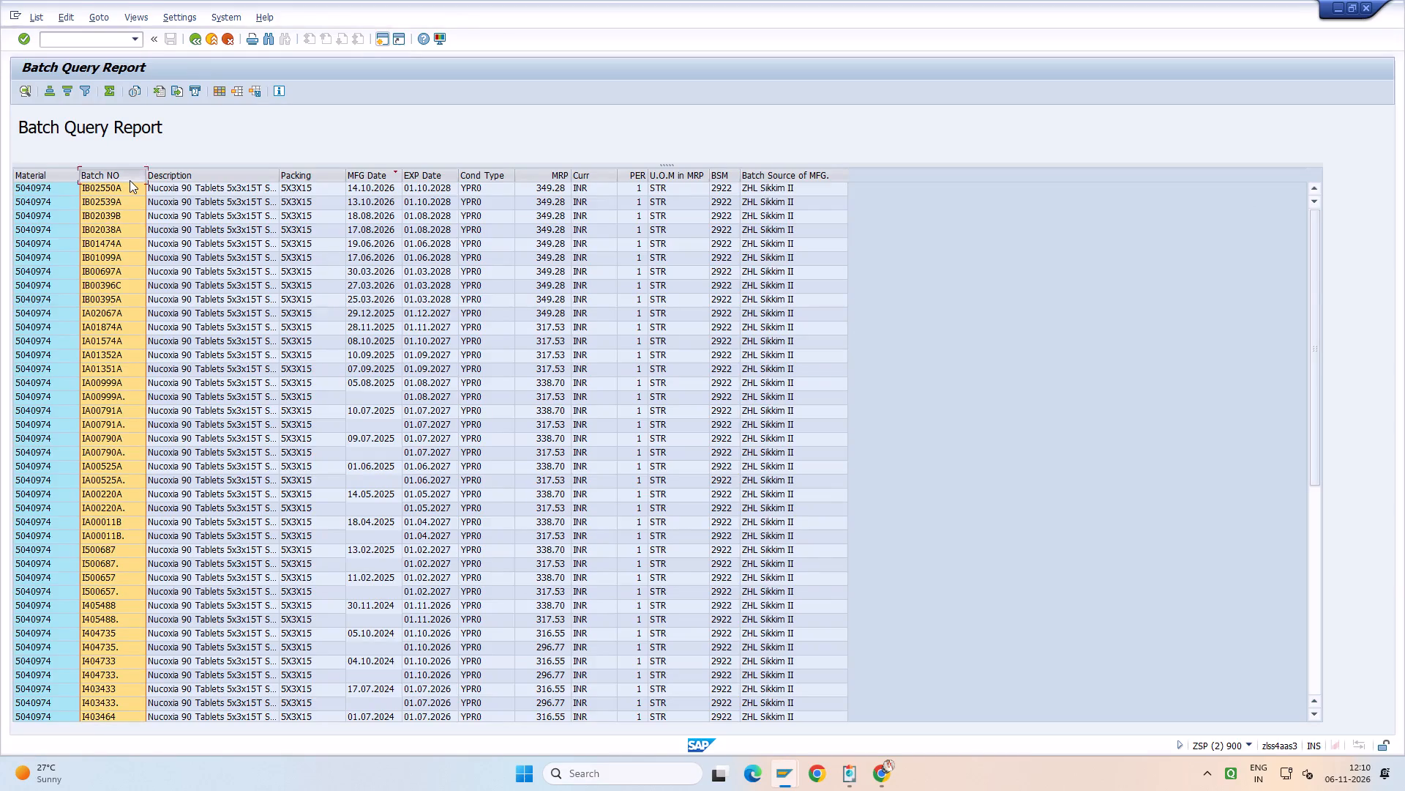
{"action": "key", "text": "ctrl+v"}
{"action": "key", "text": "Return"}
{"action": "left_click_drag", "start_coordinate": [230, 182], "coordinate": [261, 227]}
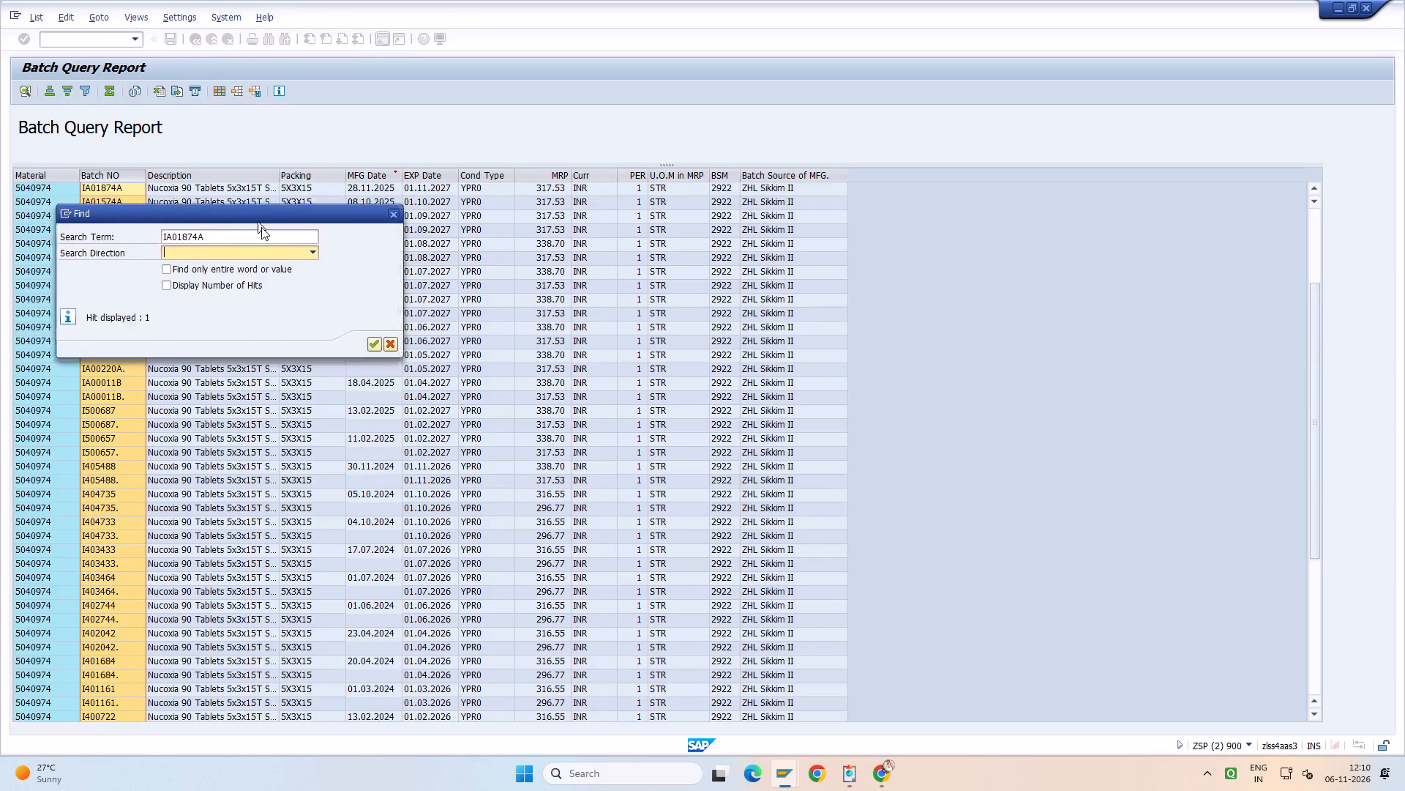
{"action": "left_click_drag", "start_coordinate": [261, 227], "coordinate": [285, 269]}
{"action": "left_click", "coordinate": [429, 268]}
Copy batch I304480 from the ZEP billing list and find it in the Batch Query Report's batch column.
{"action": "key", "text": "alt+Tab"}
{"action": "key", "text": "alt+Tab"}
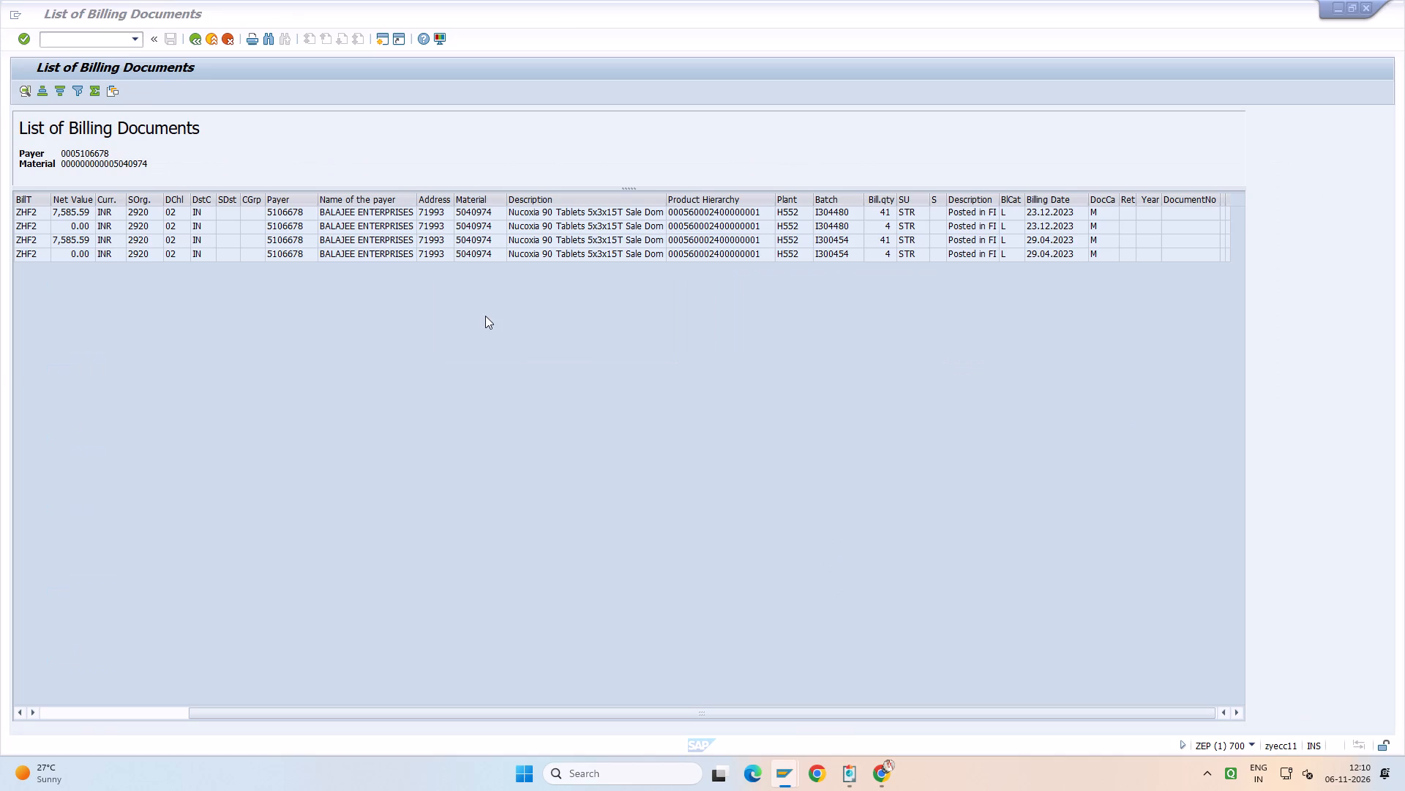
{"action": "double_click", "coordinate": [850, 215]}
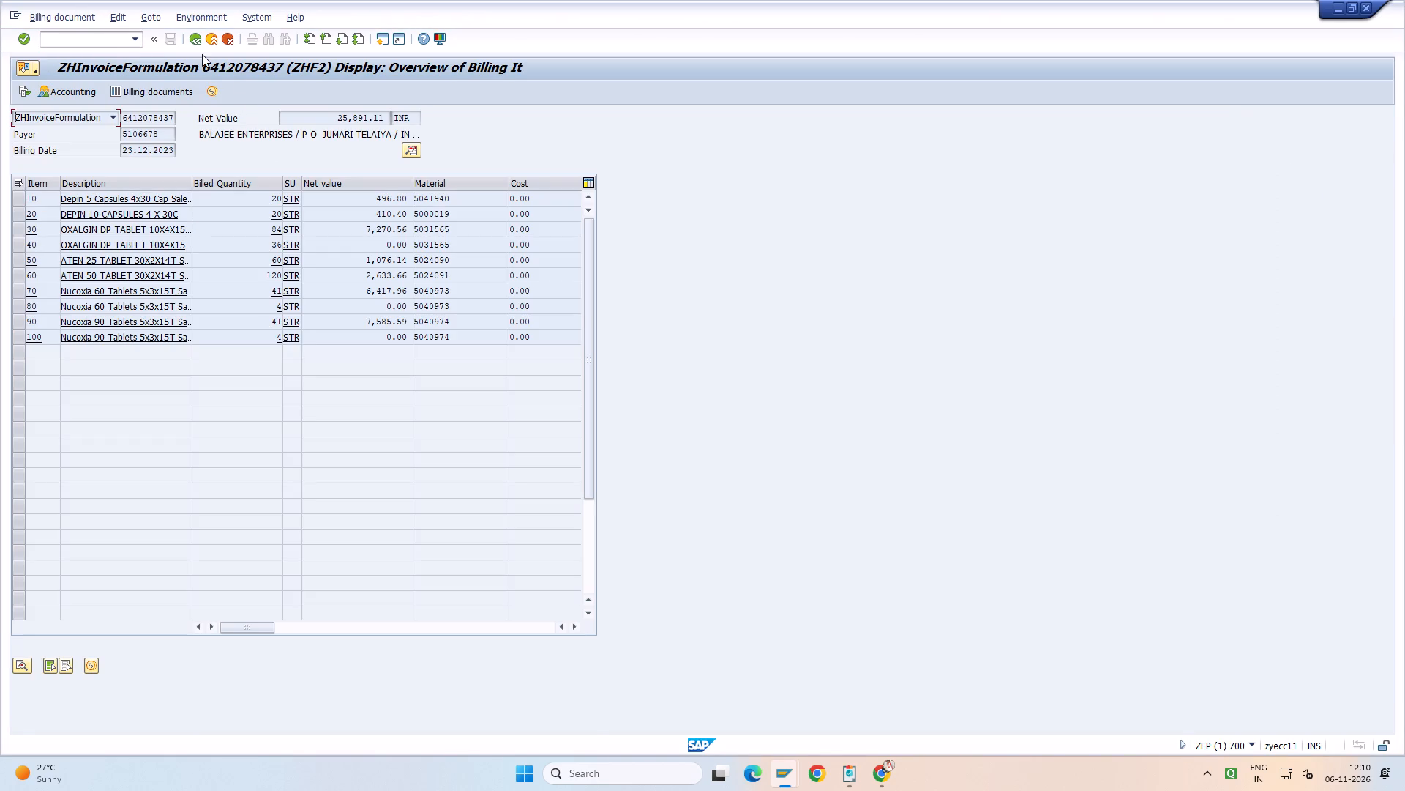
{"action": "left_click", "coordinate": [195, 41]}
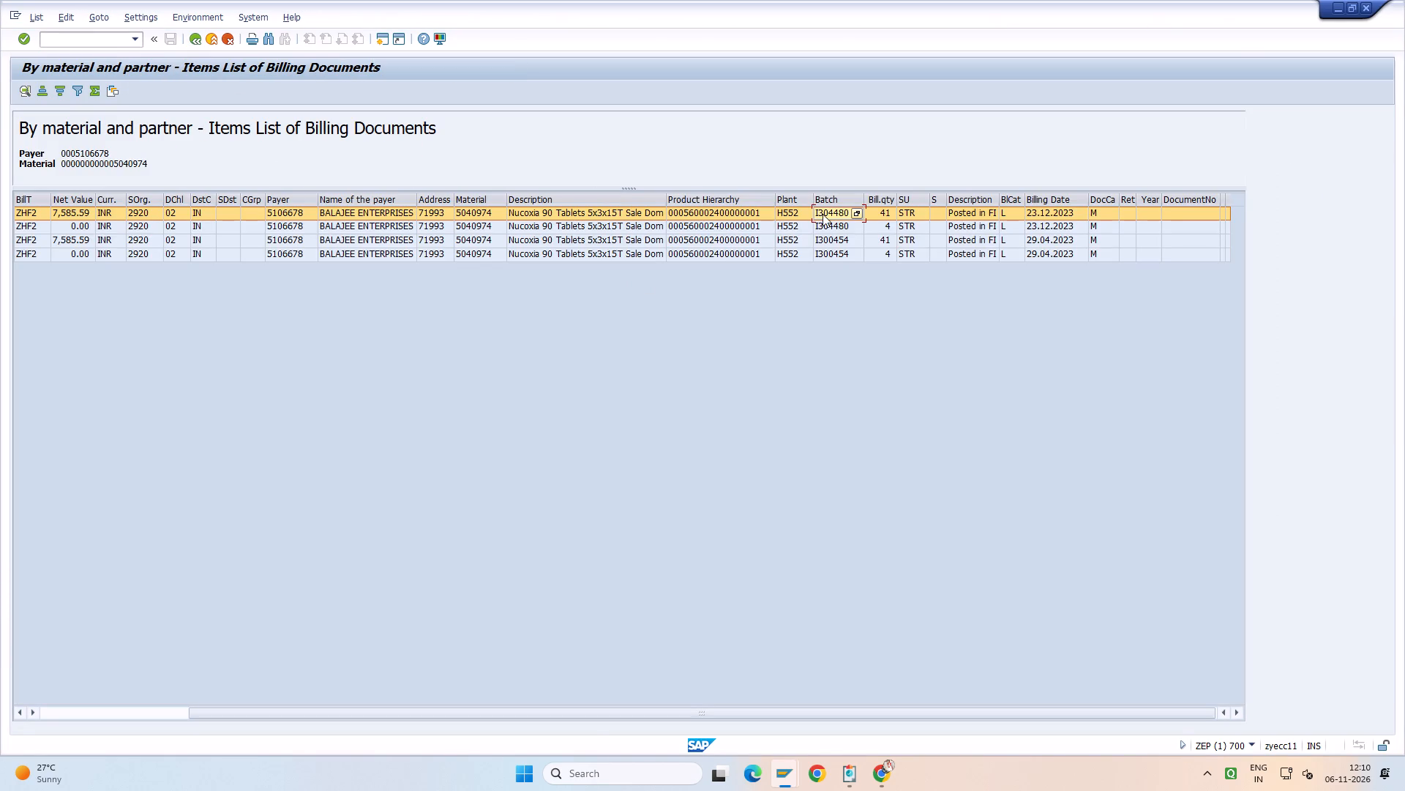
{"action": "left_click", "coordinate": [832, 214]}
{"action": "key", "text": "ctrl+y"}
{"action": "key", "text": "ctrl+c"}
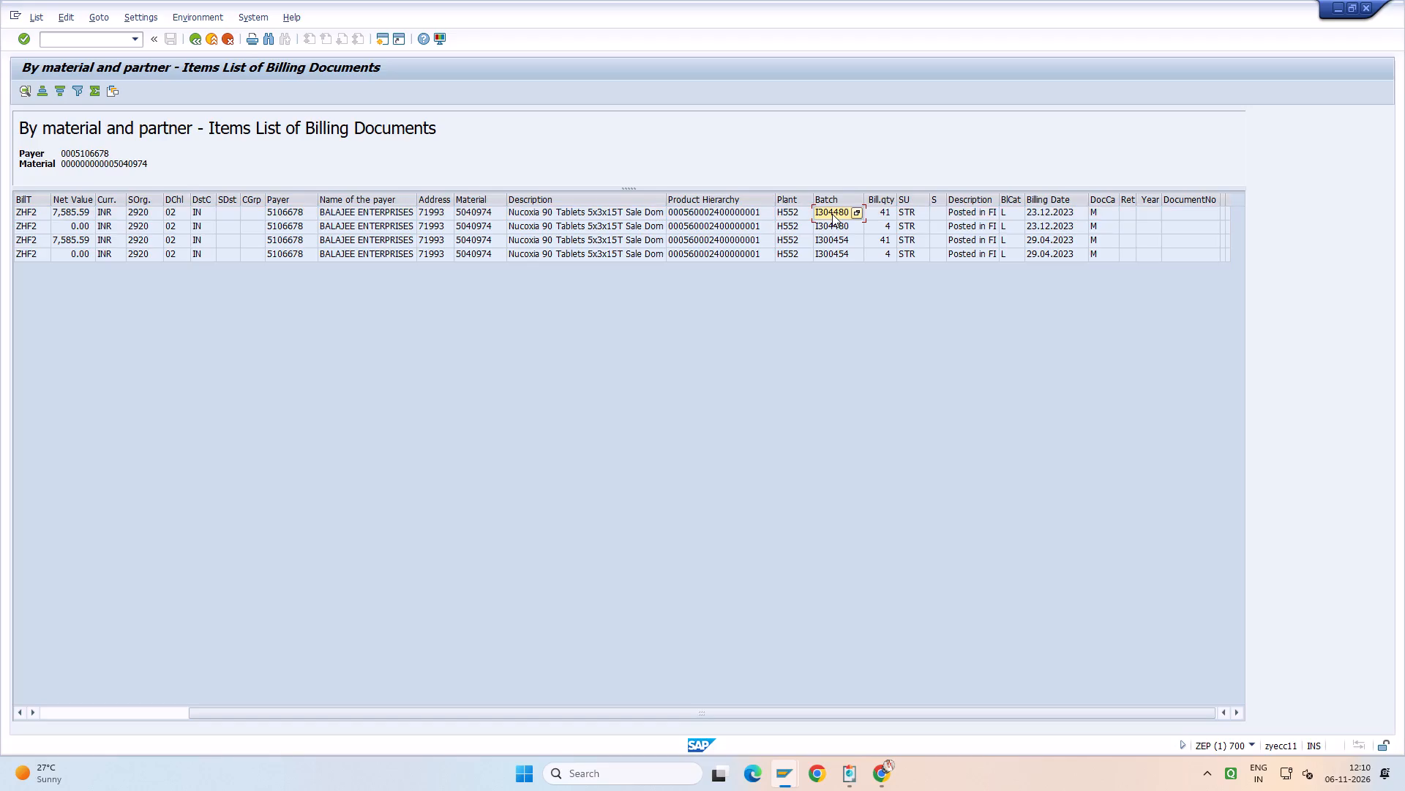
{"action": "key", "text": "alt+Tab"}
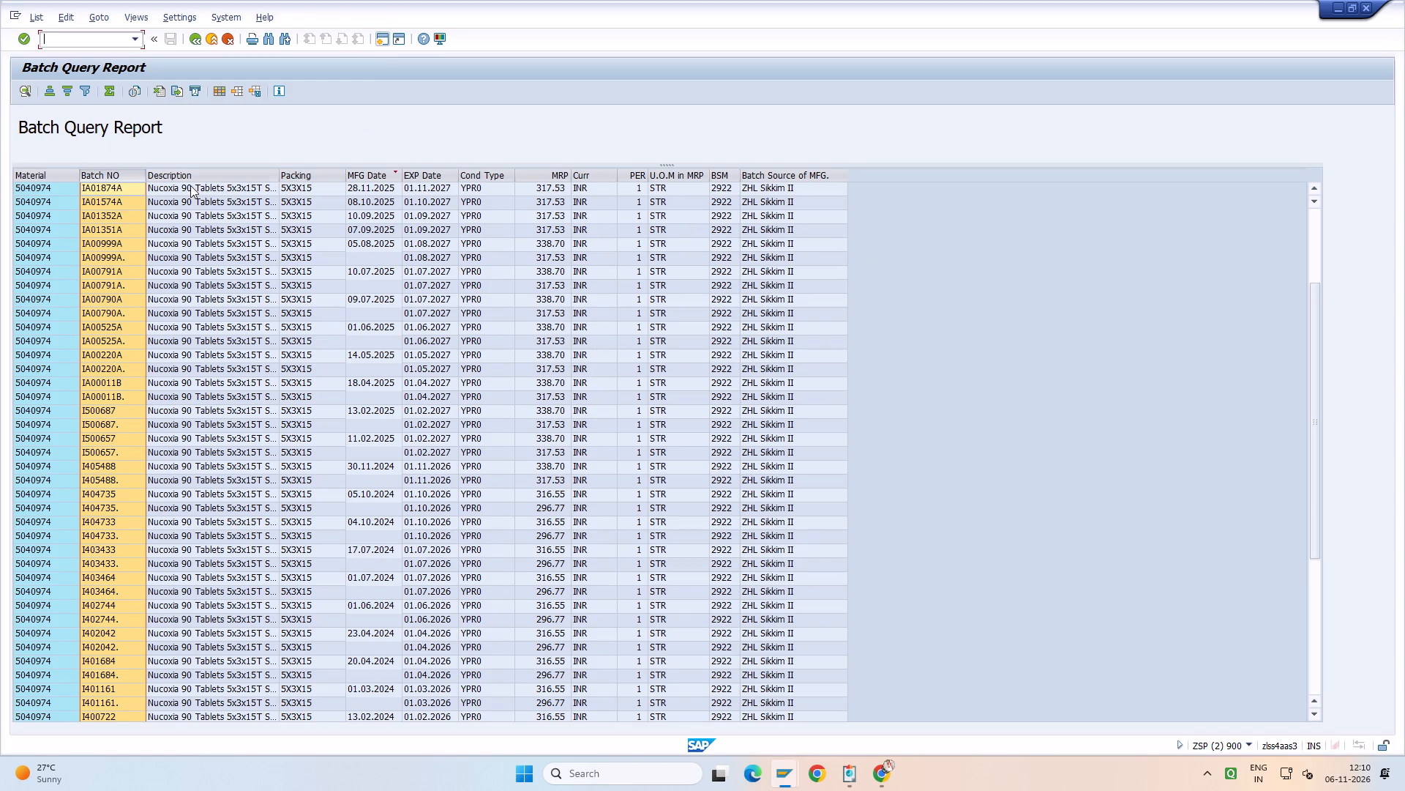
{"action": "left_click", "coordinate": [193, 174]}
{"action": "left_click", "coordinate": [106, 174]}
{"action": "key", "text": "ctrl+f"}
{"action": "key", "text": "ctrl+v"}
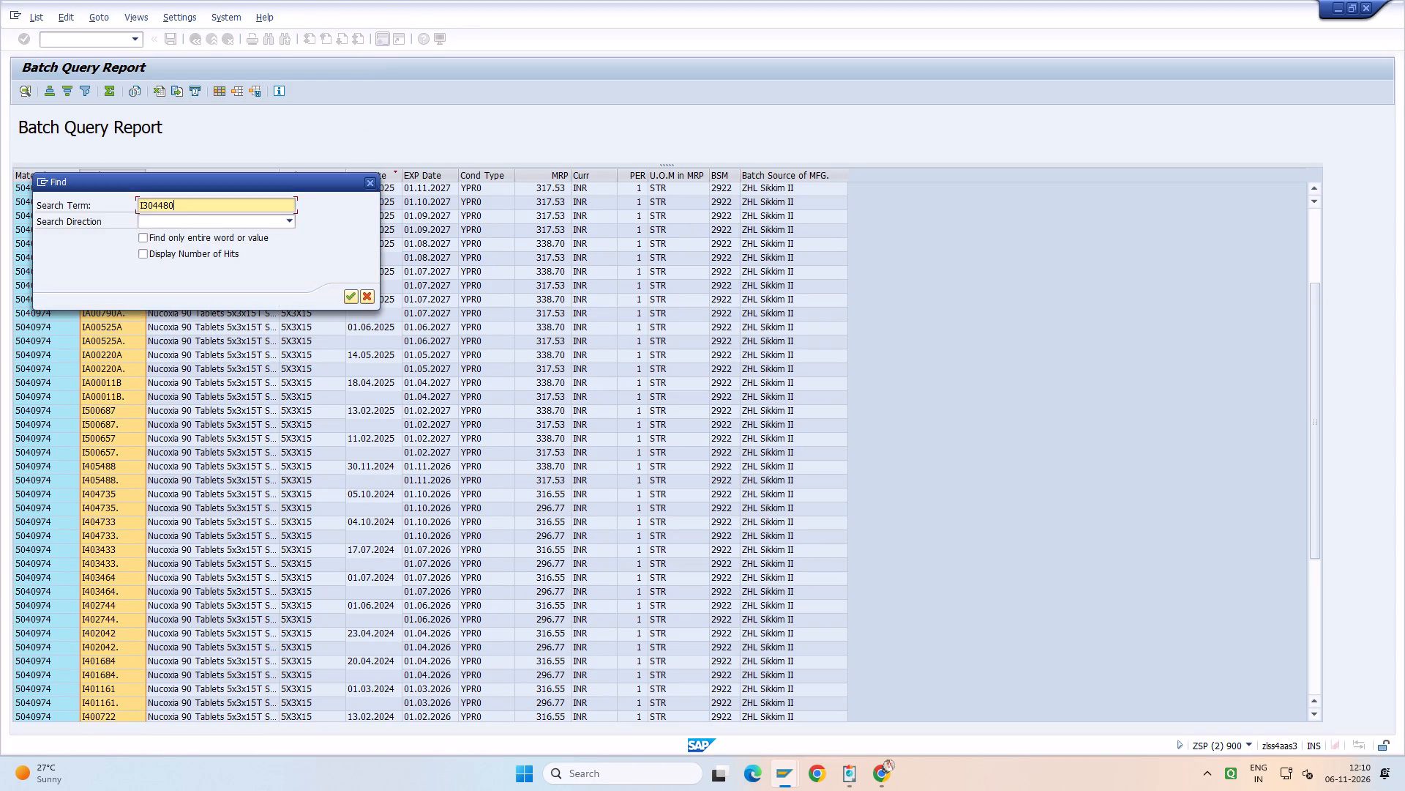
{"action": "key", "text": "ctrl+Return"}
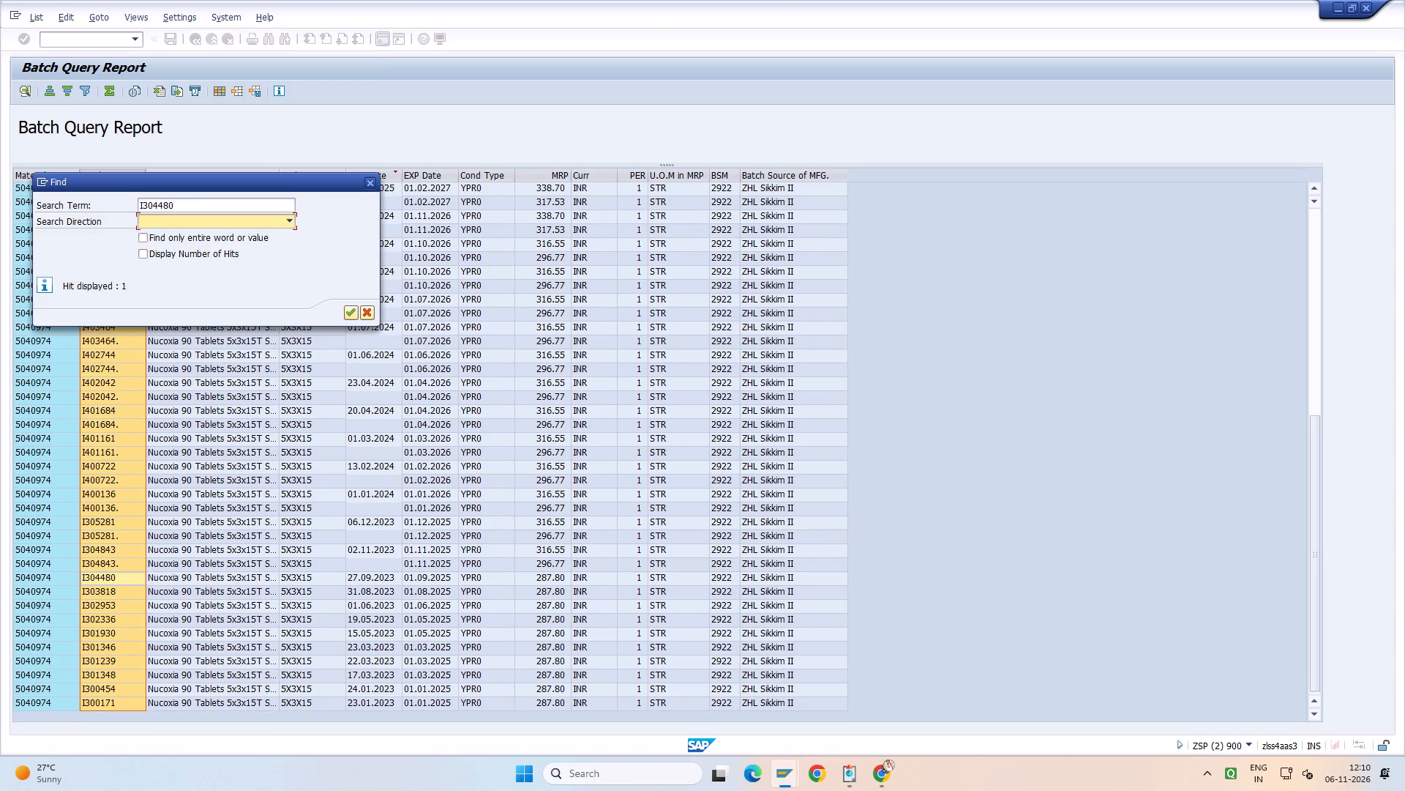
{"action": "left_click", "coordinate": [370, 184]}
Switch to Novus Optra, open order 24 from the Order Register, search its products for nucoxia90, and close the order windows.
{"action": "key", "text": "alt+Tab"}
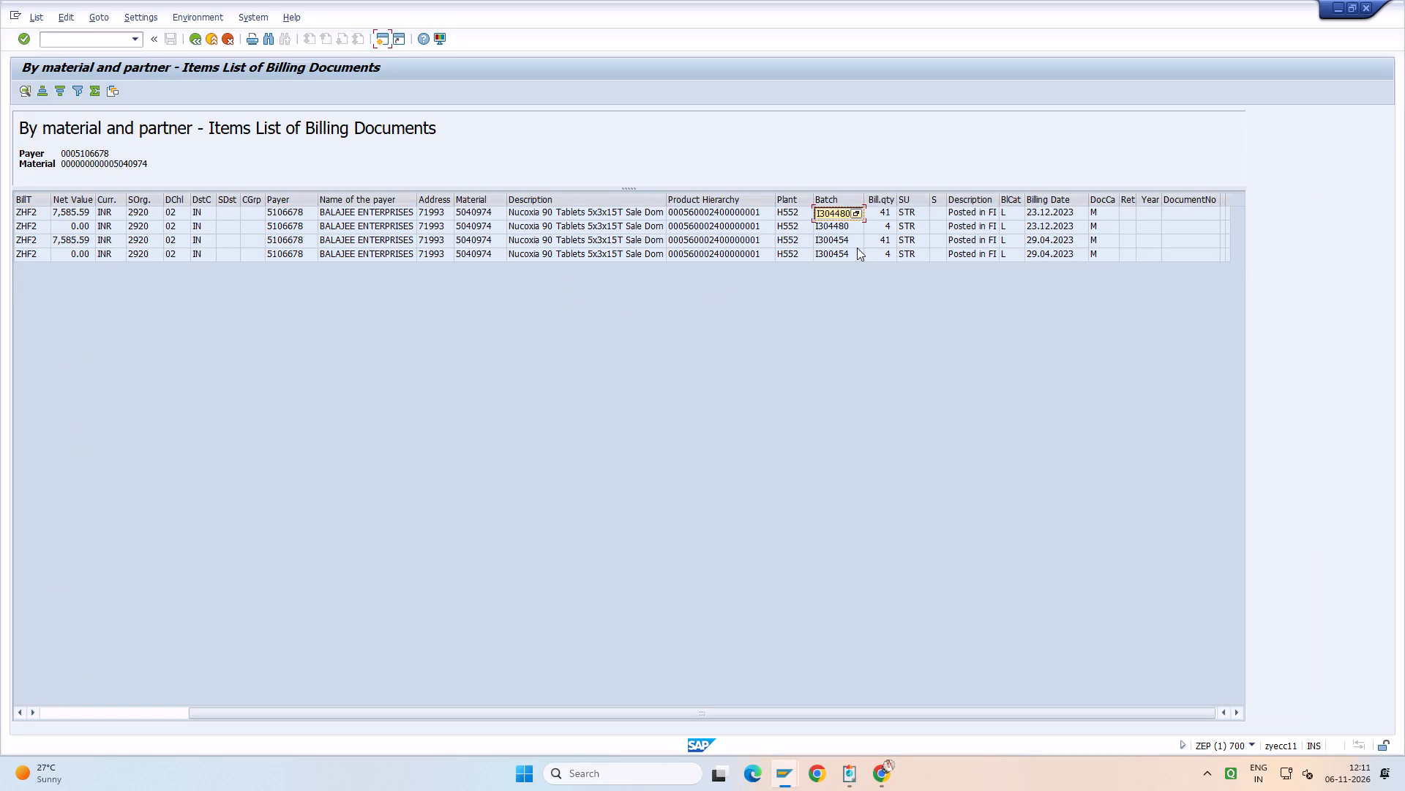
{"action": "key", "text": "alt+Tab"}
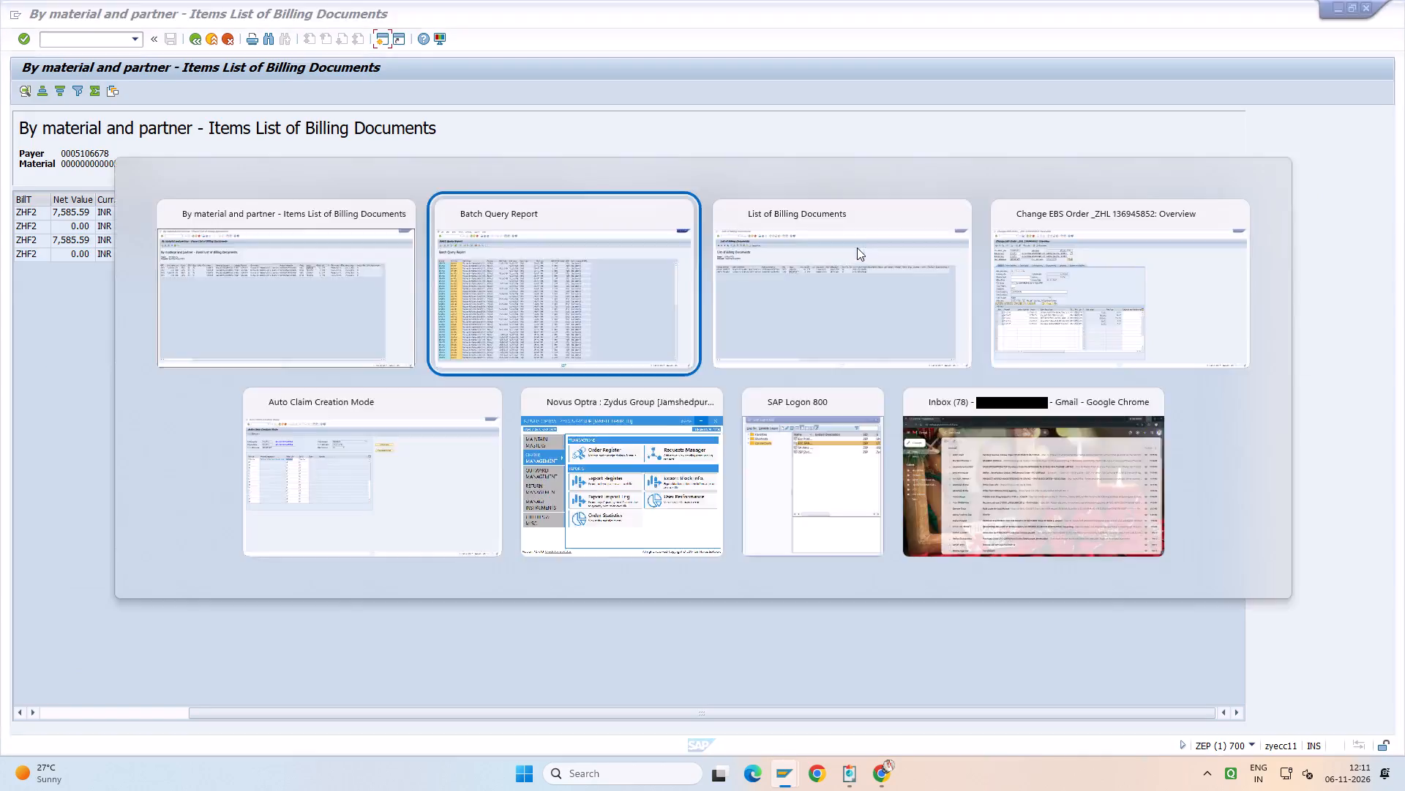
{"action": "key", "text": "alt+Down"}
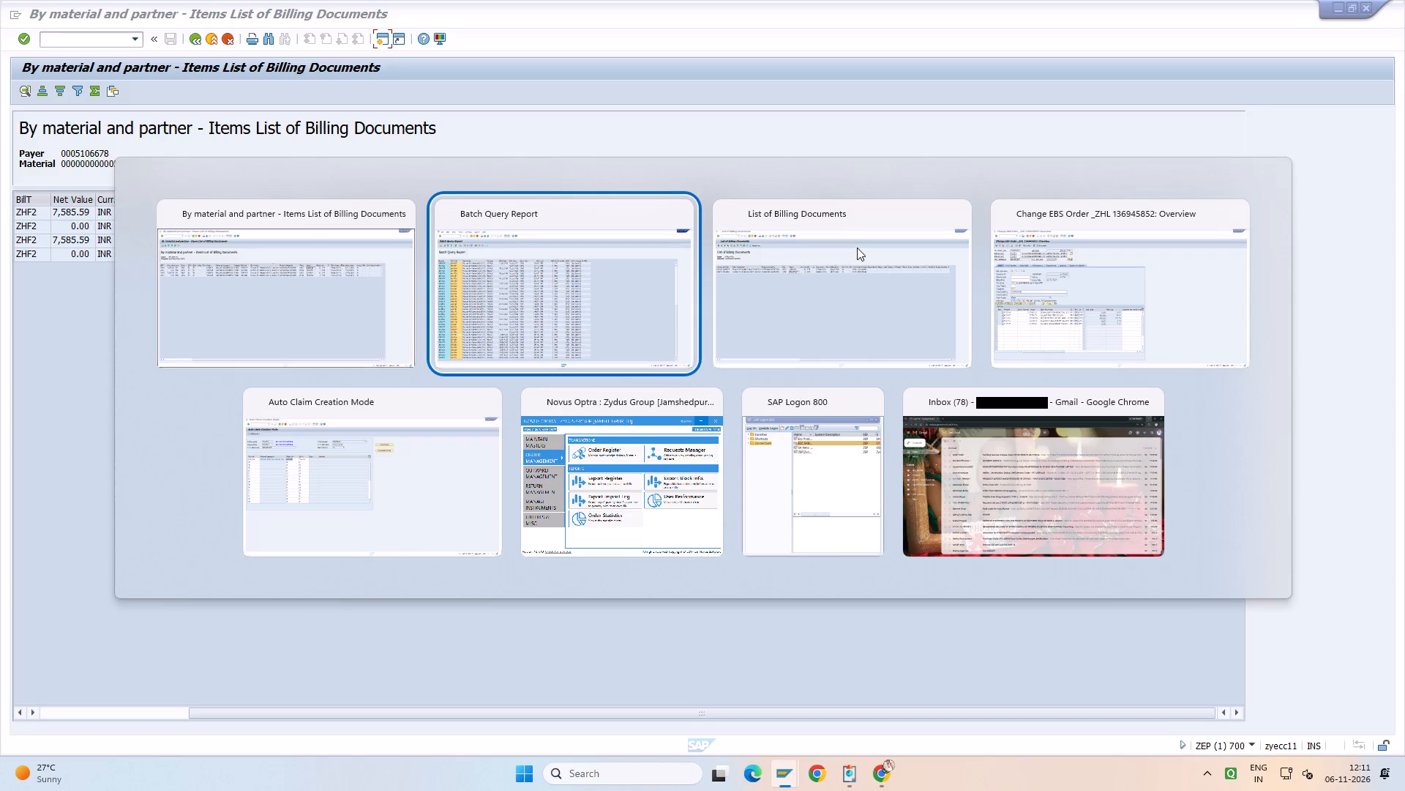
{"action": "key", "text": "alt+Right"}
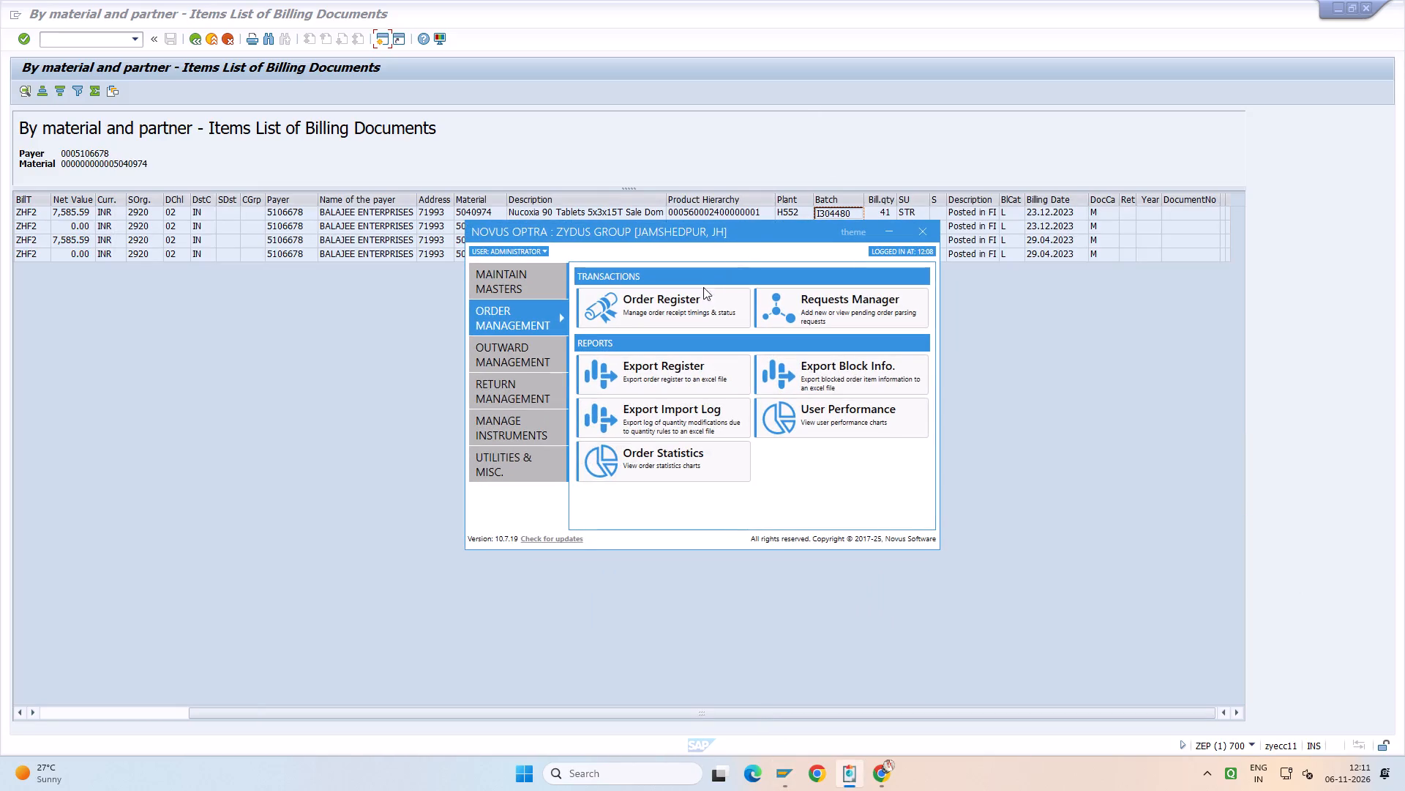
{"action": "left_click", "coordinate": [689, 297]}
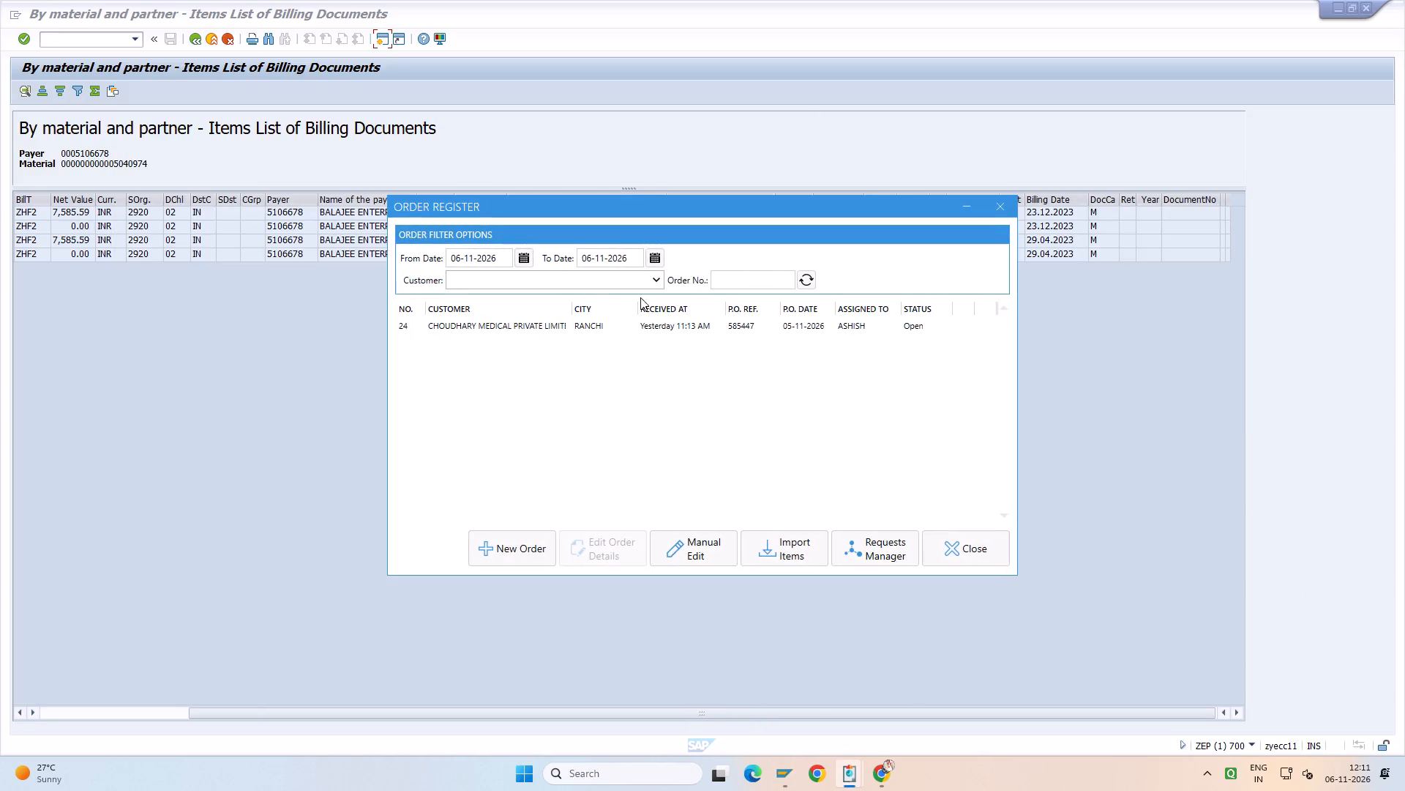
{"action": "double_click", "coordinate": [602, 324]}
{"action": "left_click", "coordinate": [792, 289]}
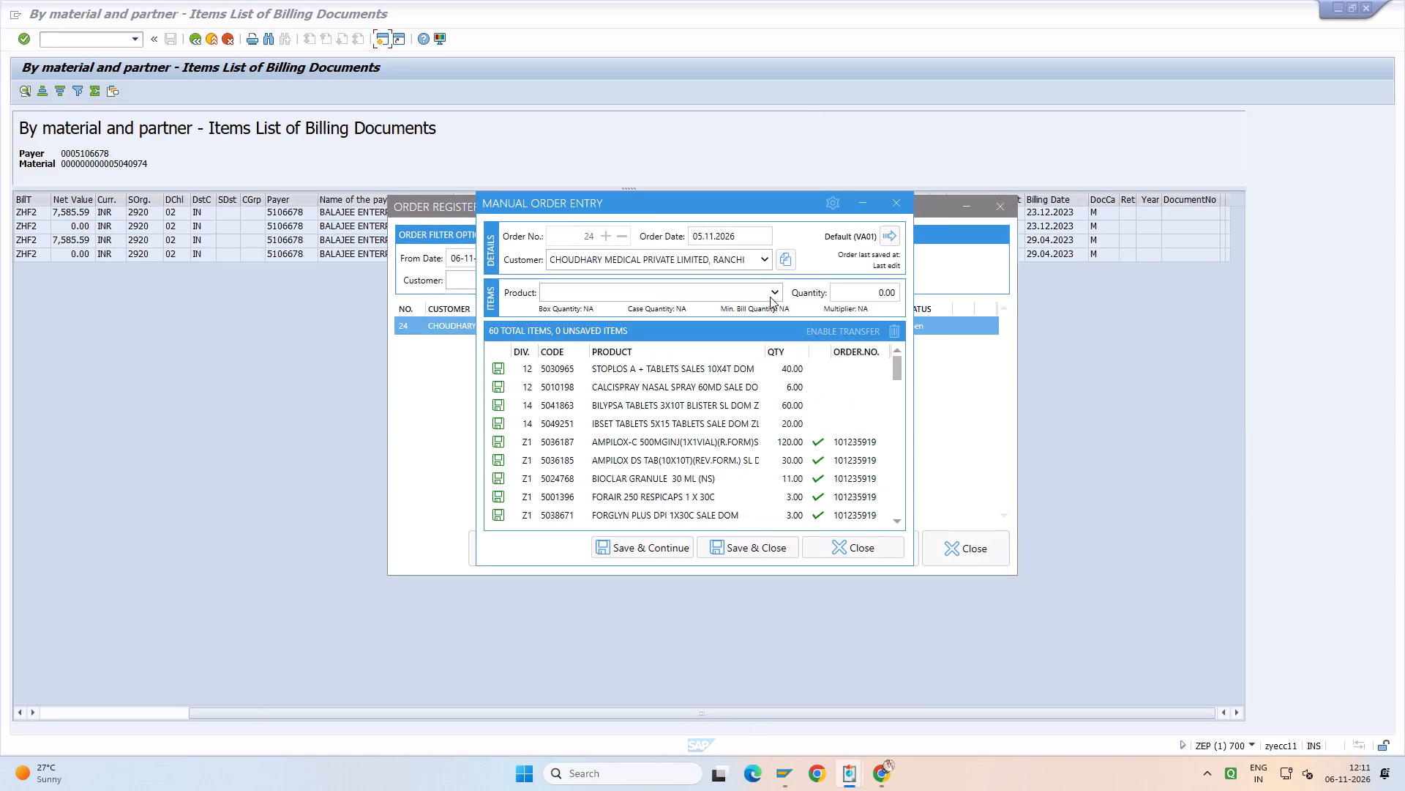
{"action": "left_click", "coordinate": [650, 295]}
{"action": "type", "text": "nucoxia90"}
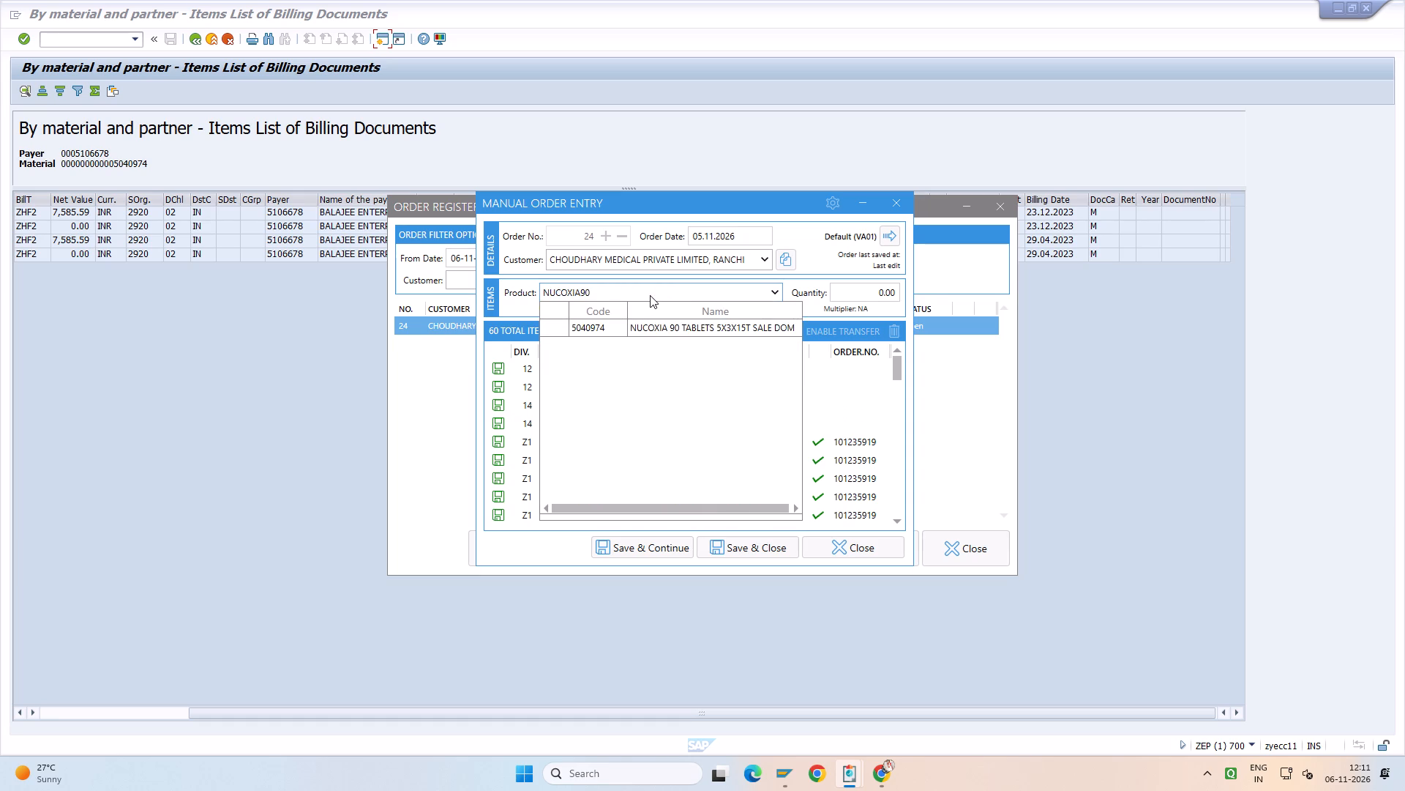
{"action": "left_click", "coordinate": [888, 209]}
{"action": "left_click", "coordinate": [1012, 209]}
{"action": "left_click", "coordinate": [893, 235]}
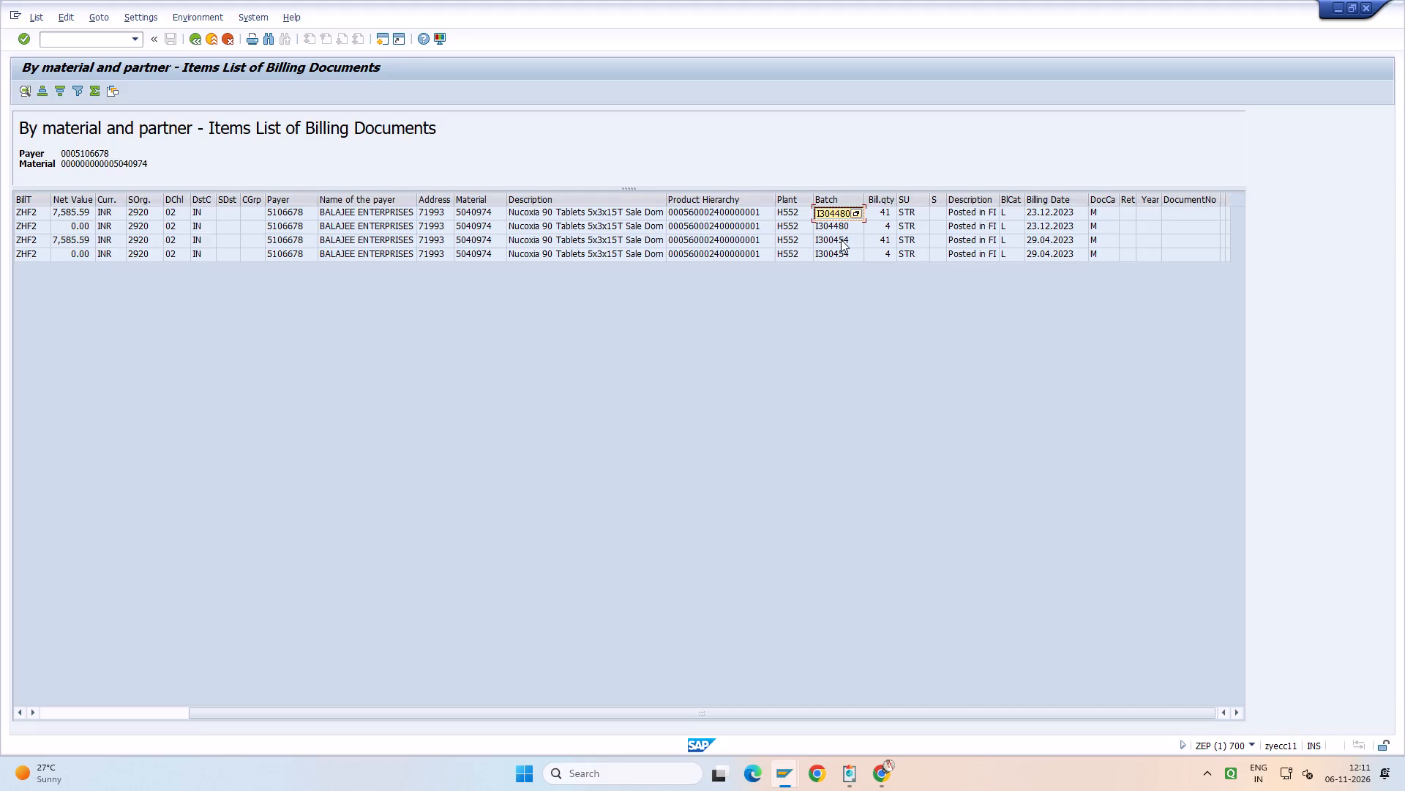
Copy batch I300454 from the ZEP billing list and find it in the Batch Query Report's batch column.
{"action": "left_click", "coordinate": [841, 239]}
{"action": "key", "text": "ctrl+y"}
{"action": "key", "text": "ctrl+c"}
{"action": "key", "text": "alt+Tab"}
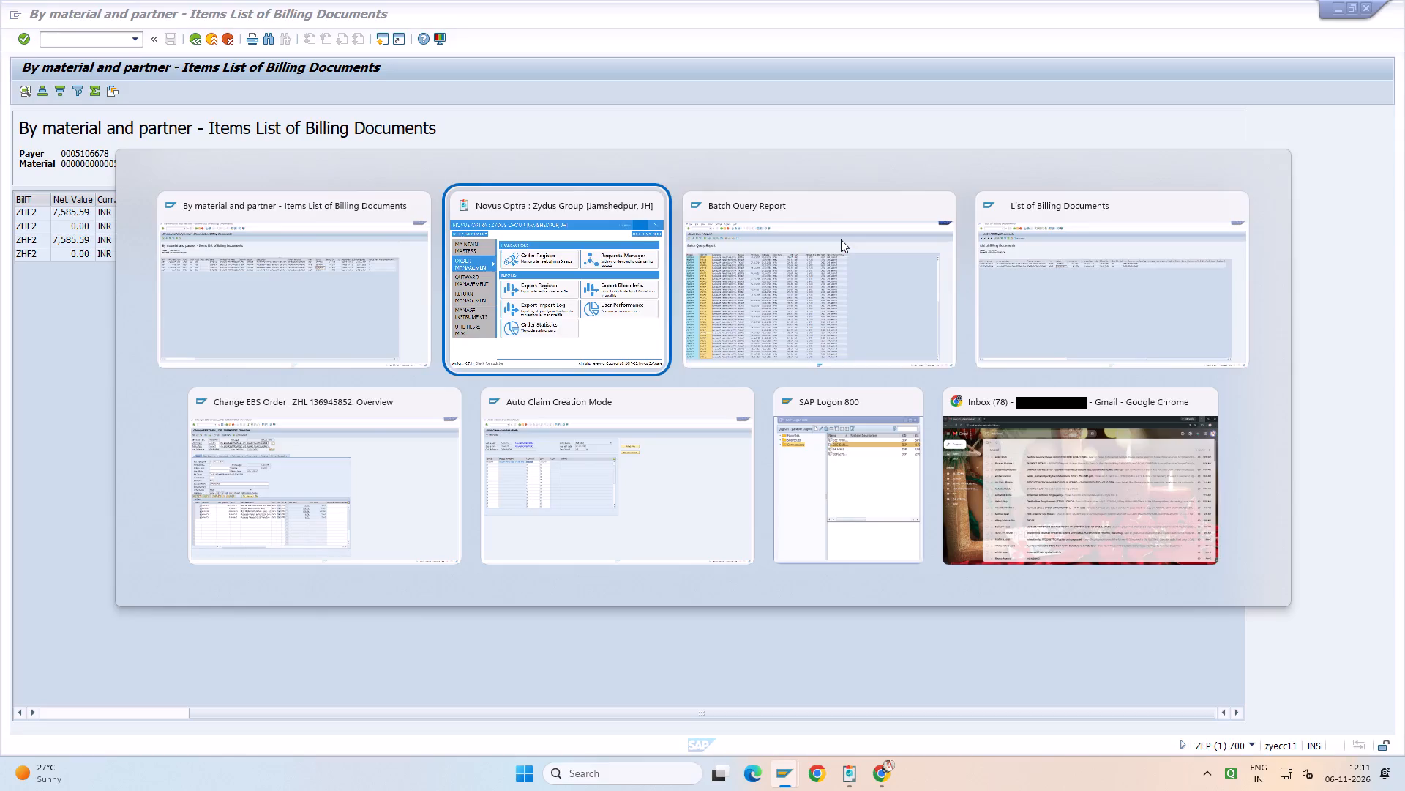
{"action": "key", "text": "alt+Tab"}
{"action": "left_click", "coordinate": [183, 177]}
{"action": "left_click", "coordinate": [133, 172]}
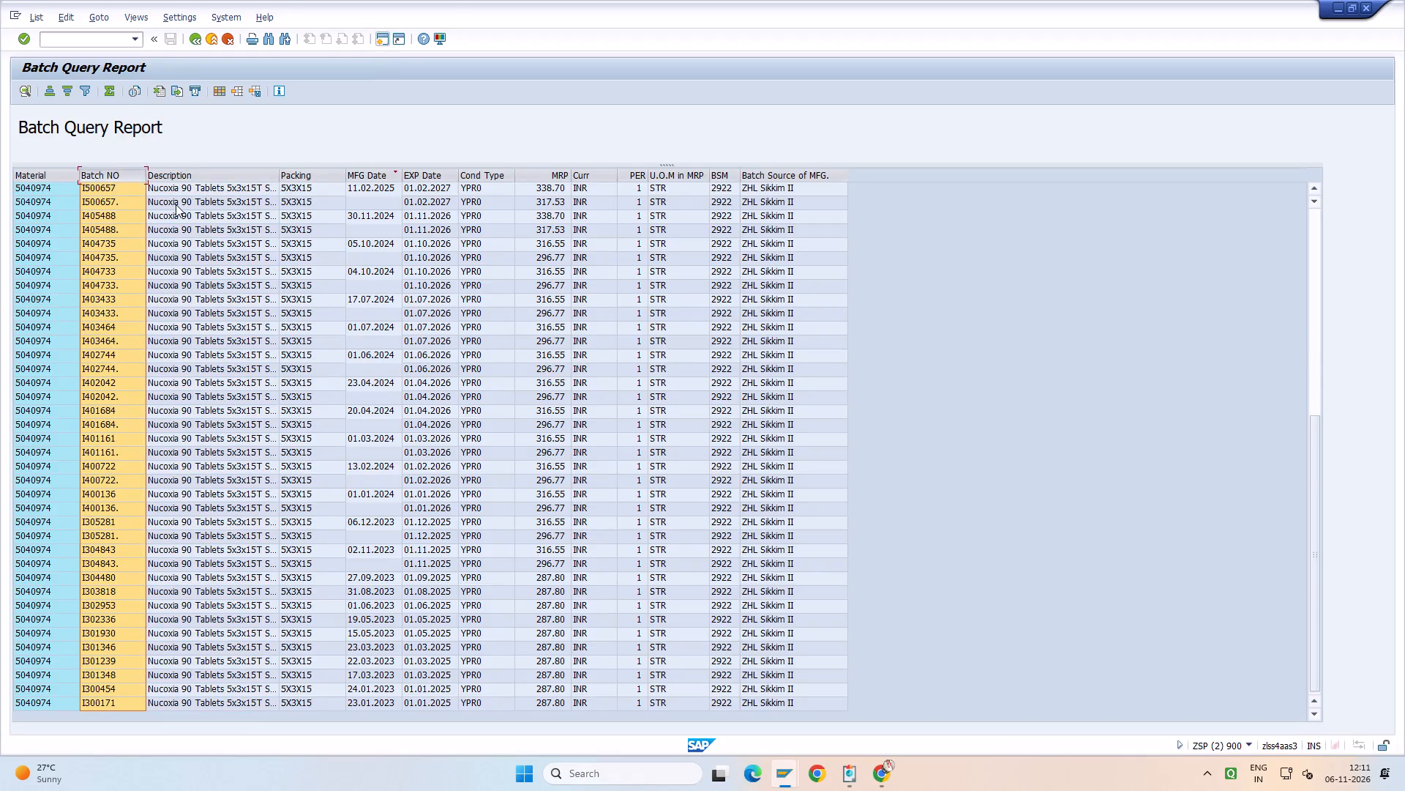
{"action": "key", "text": "ctrl+f"}
{"action": "key", "text": "ctrl+v"}
{"action": "key", "text": "Return"}
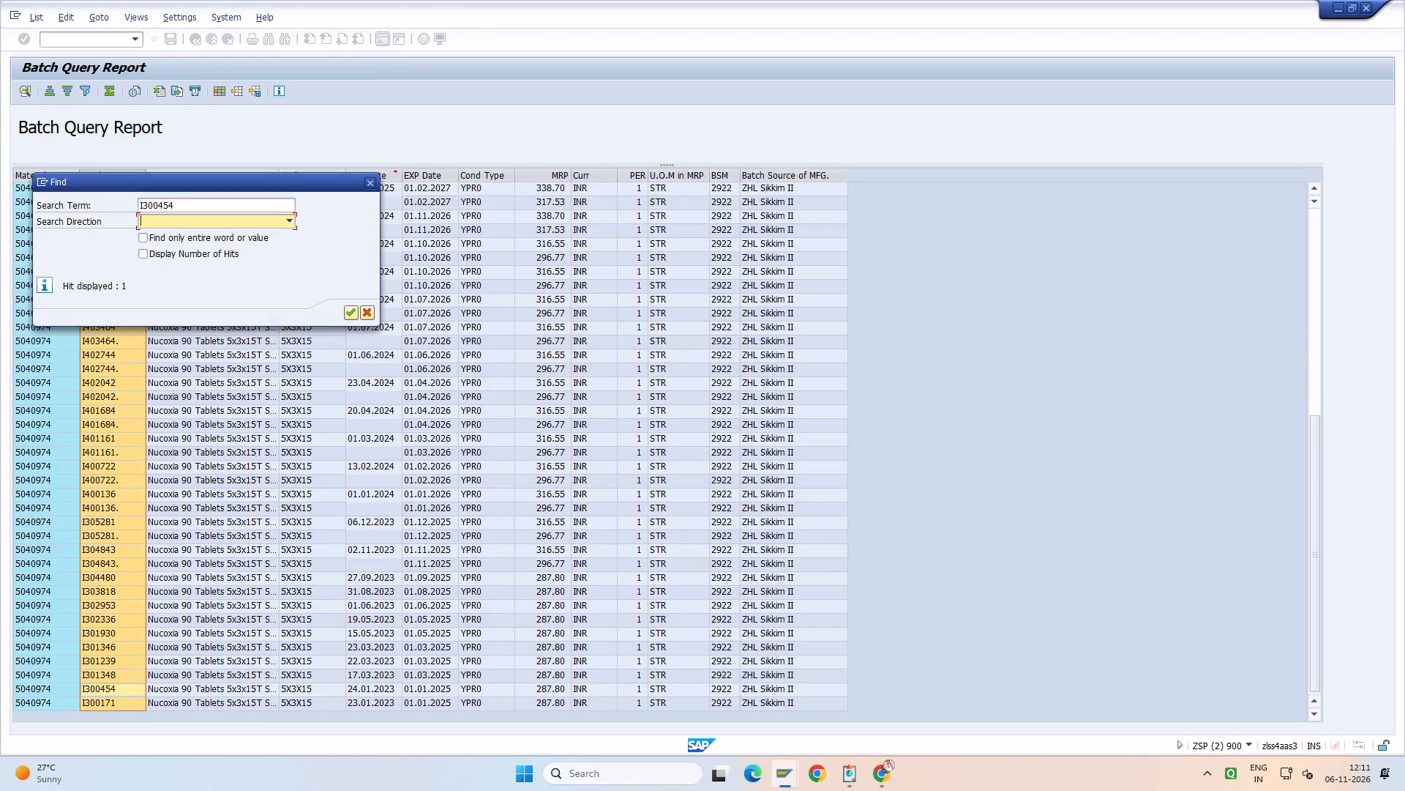
{"action": "left_click", "coordinate": [369, 183]}
Copy batch I304480 from the ZEP billing list again and find it once more in the Batch Query Report.
{"action": "key", "text": "alt+Tab"}
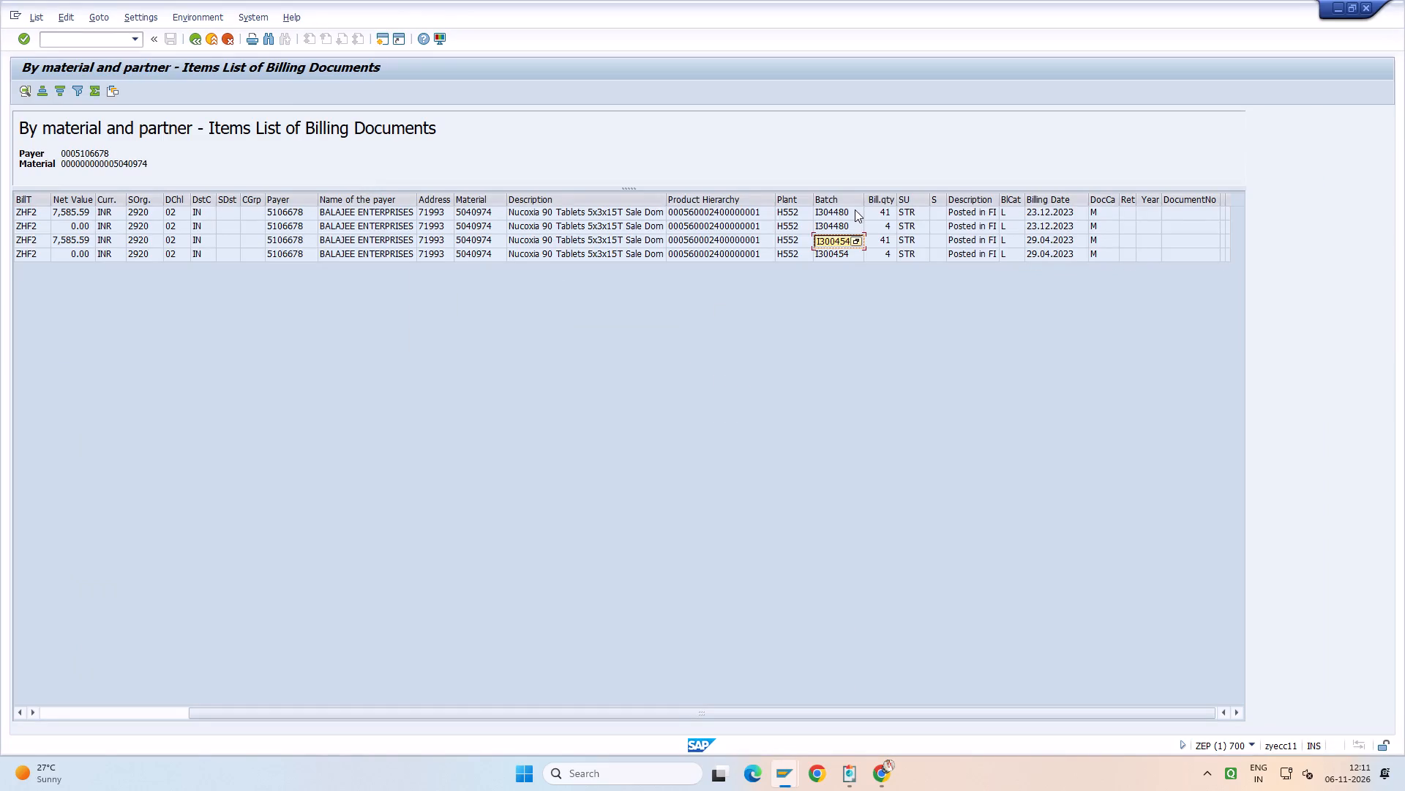
{"action": "left_click", "coordinate": [855, 209]}
{"action": "key", "text": "ctrl+y"}
{"action": "key", "text": "ctrl+c"}
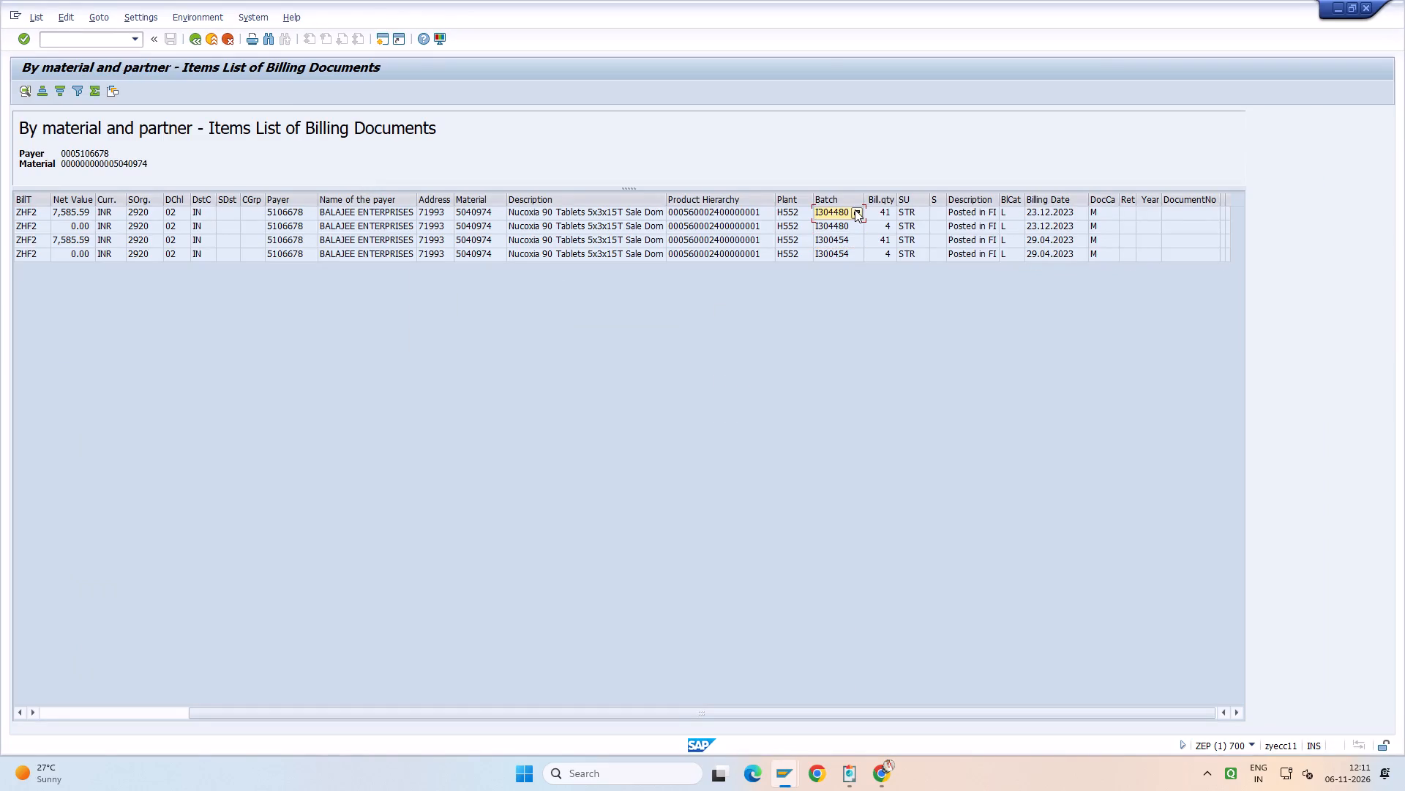
{"action": "key", "text": "alt+Tab"}
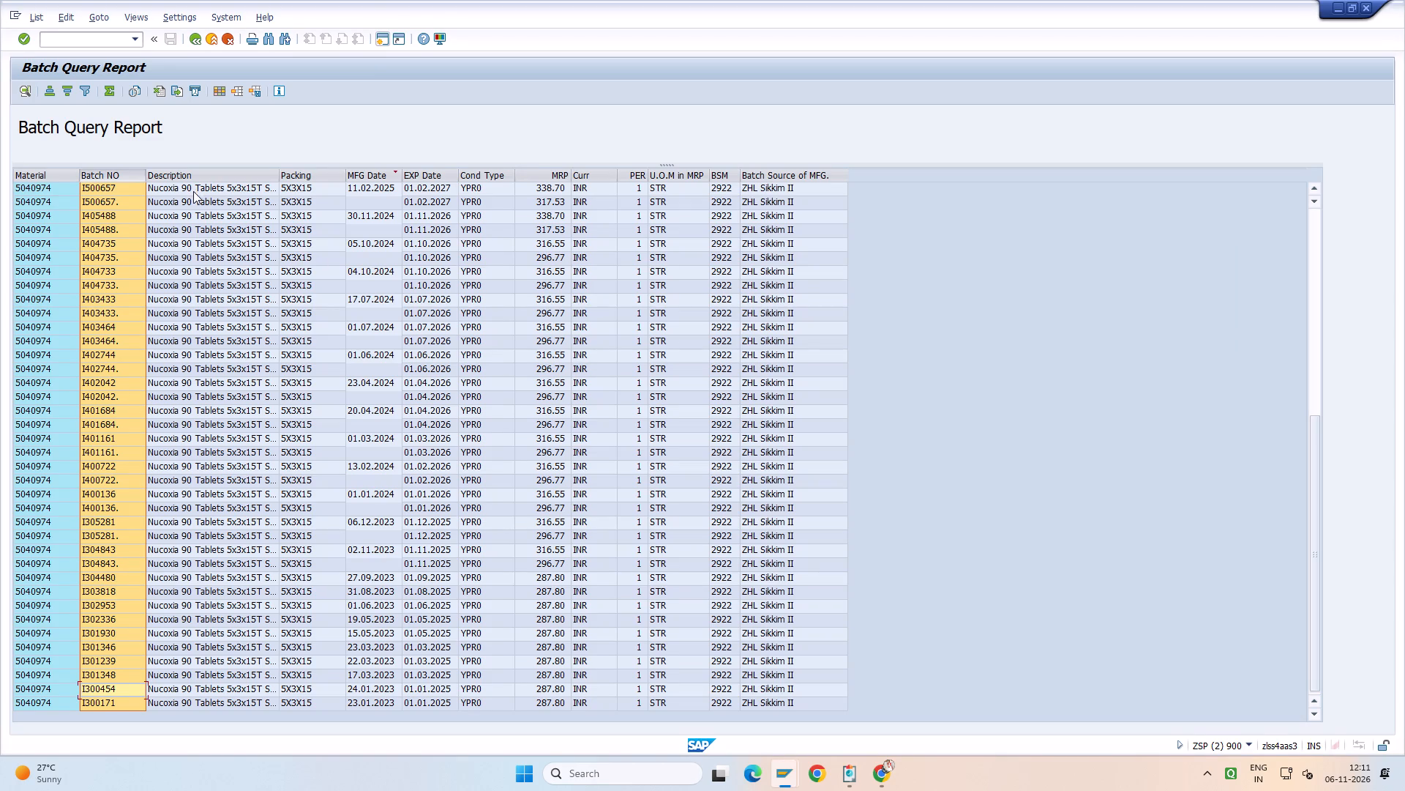
{"action": "left_click", "coordinate": [189, 179]}
{"action": "left_click", "coordinate": [119, 174]}
{"action": "key", "text": "ctrl+f"}
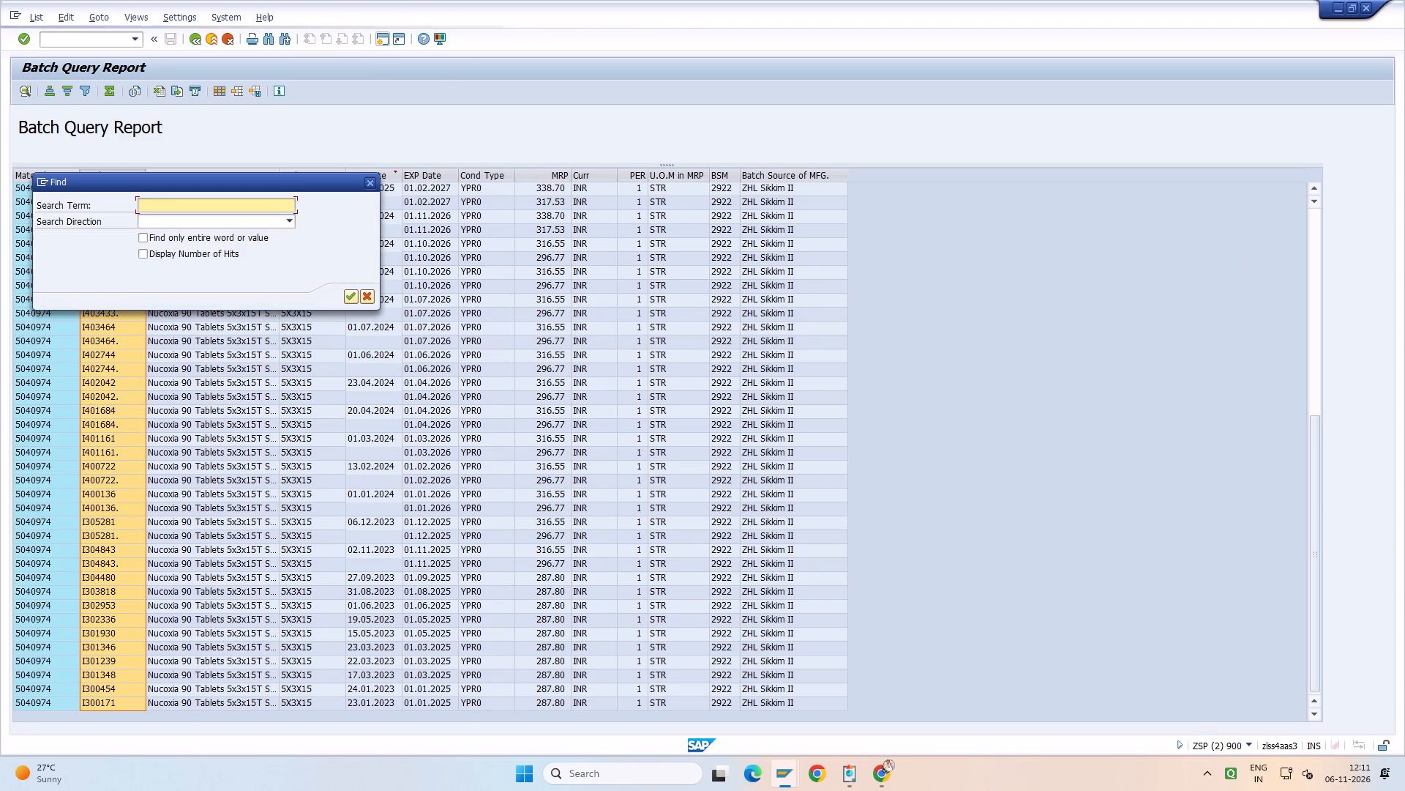
{"action": "key", "text": "ctrl+v"}
{"action": "key", "text": "Return"}
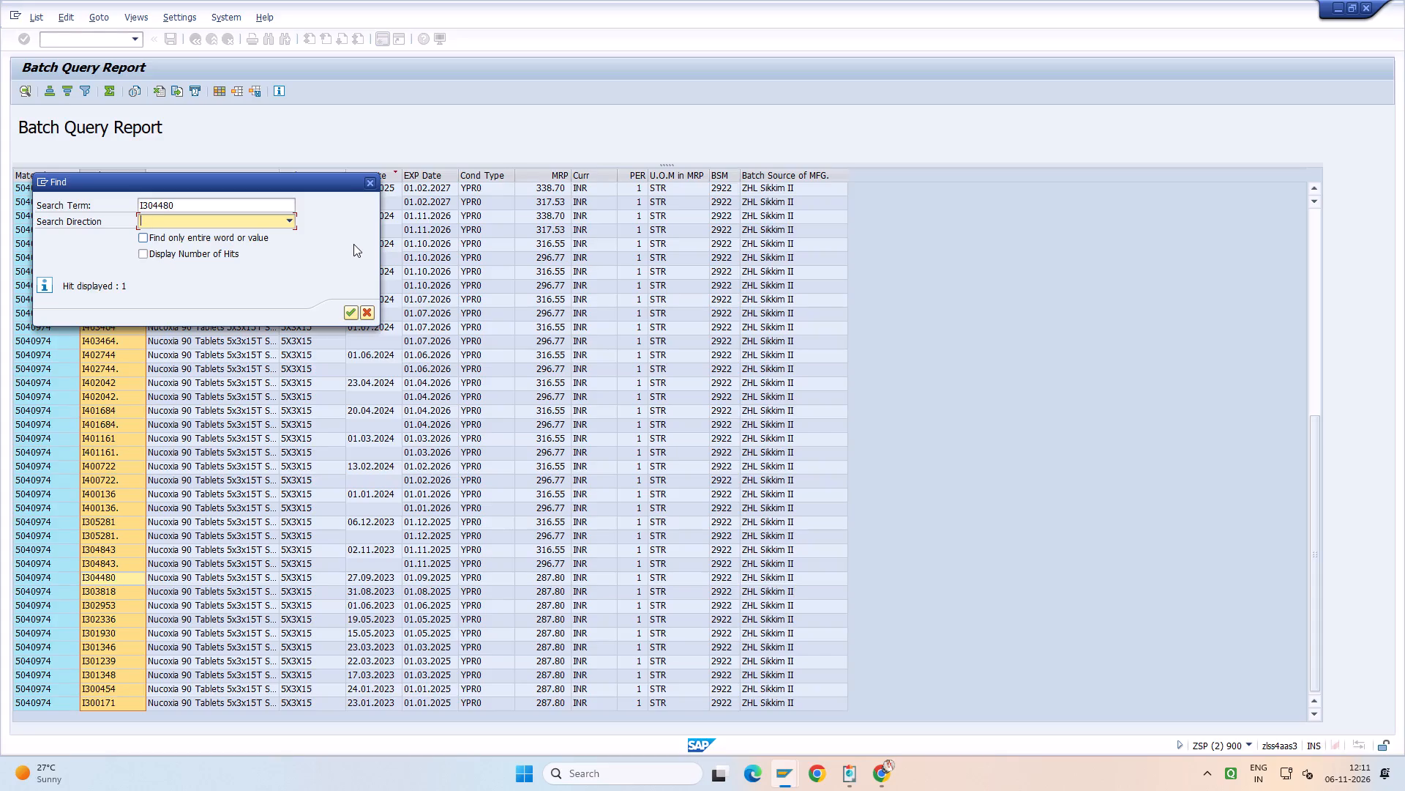
{"action": "left_click", "coordinate": [370, 182]}
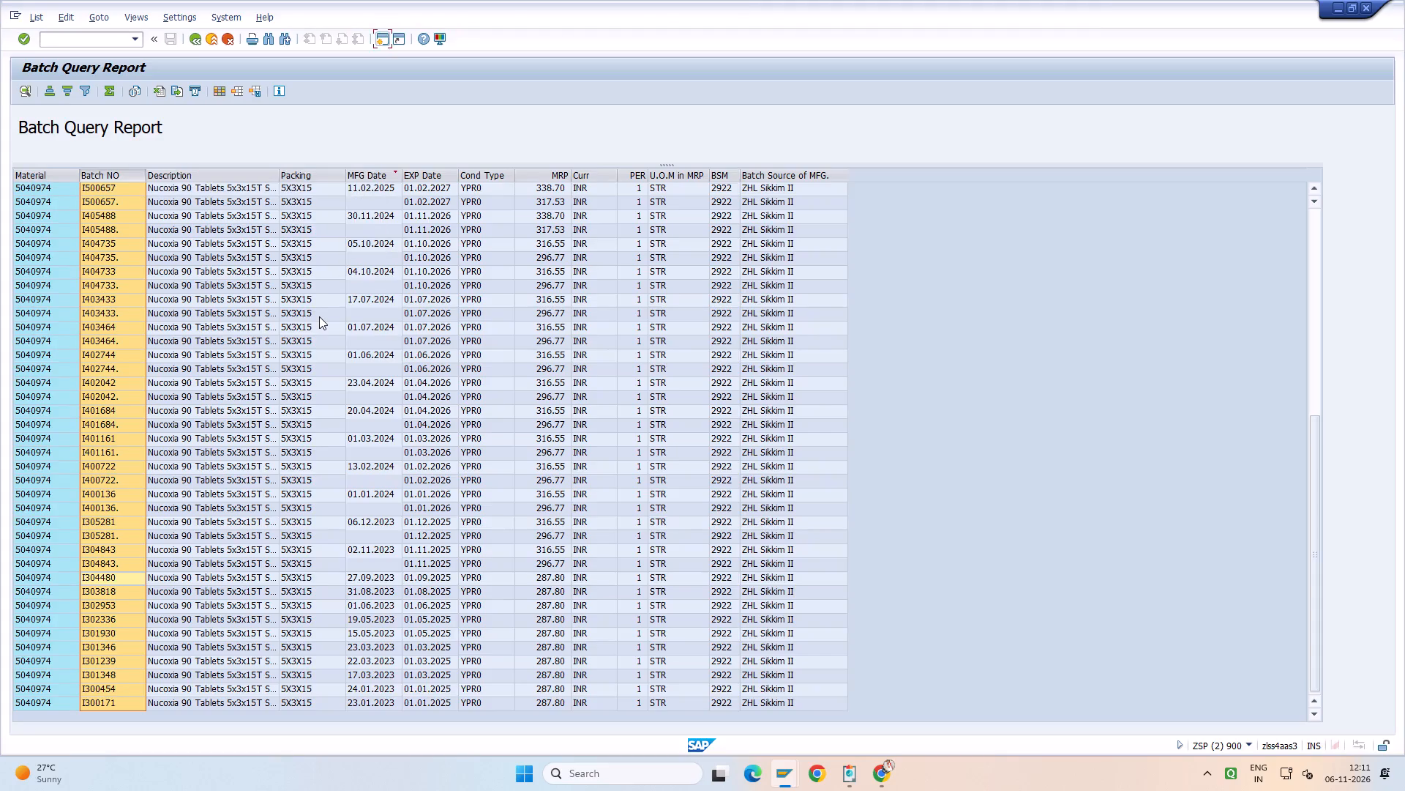
Recheck the billed batches for material 5040974 in the ZSP List of Billing Documents, and return to the Batch Query Report.
{"action": "key", "text": "alt+Tab"}
{"action": "key", "text": "alt+Left"}
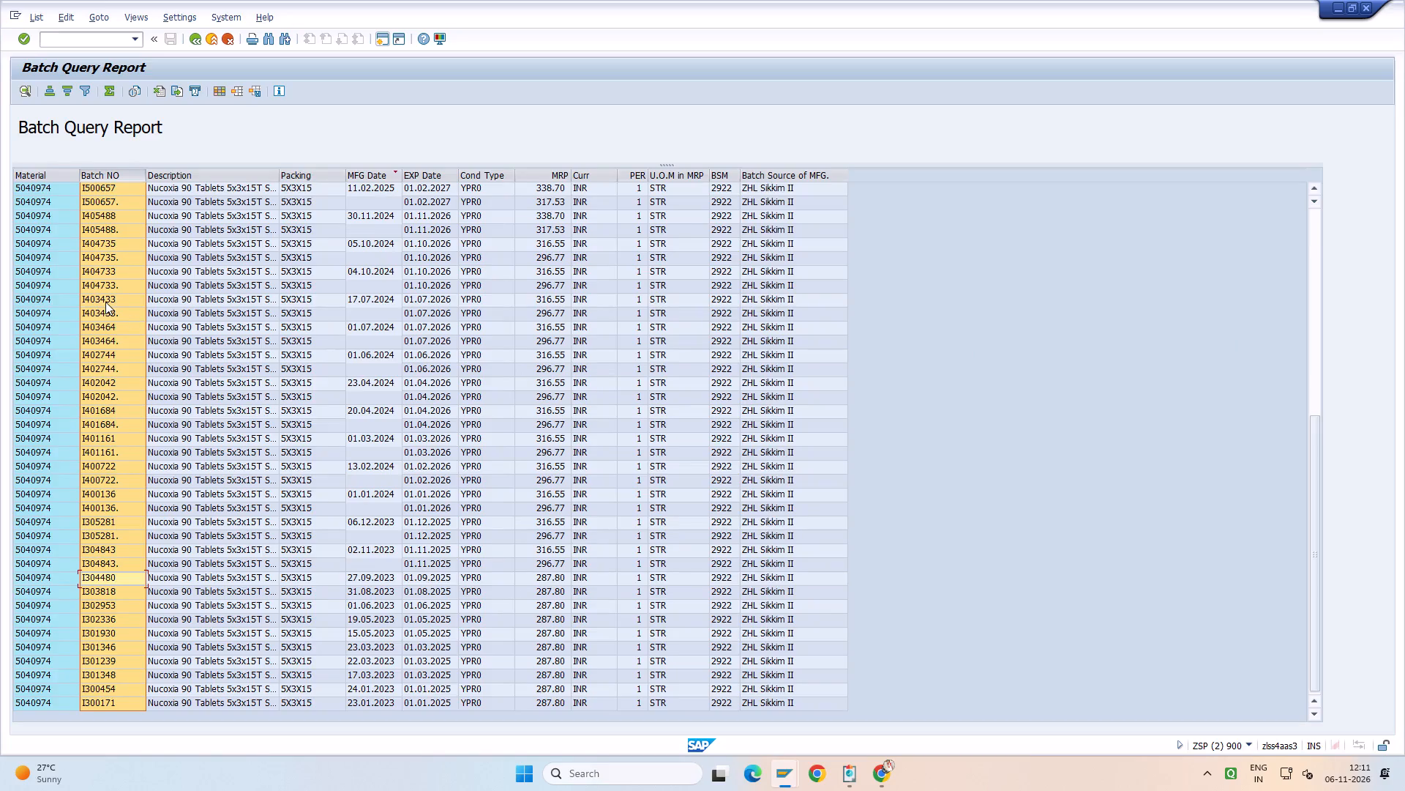
{"action": "key", "text": "alt+Tab"}
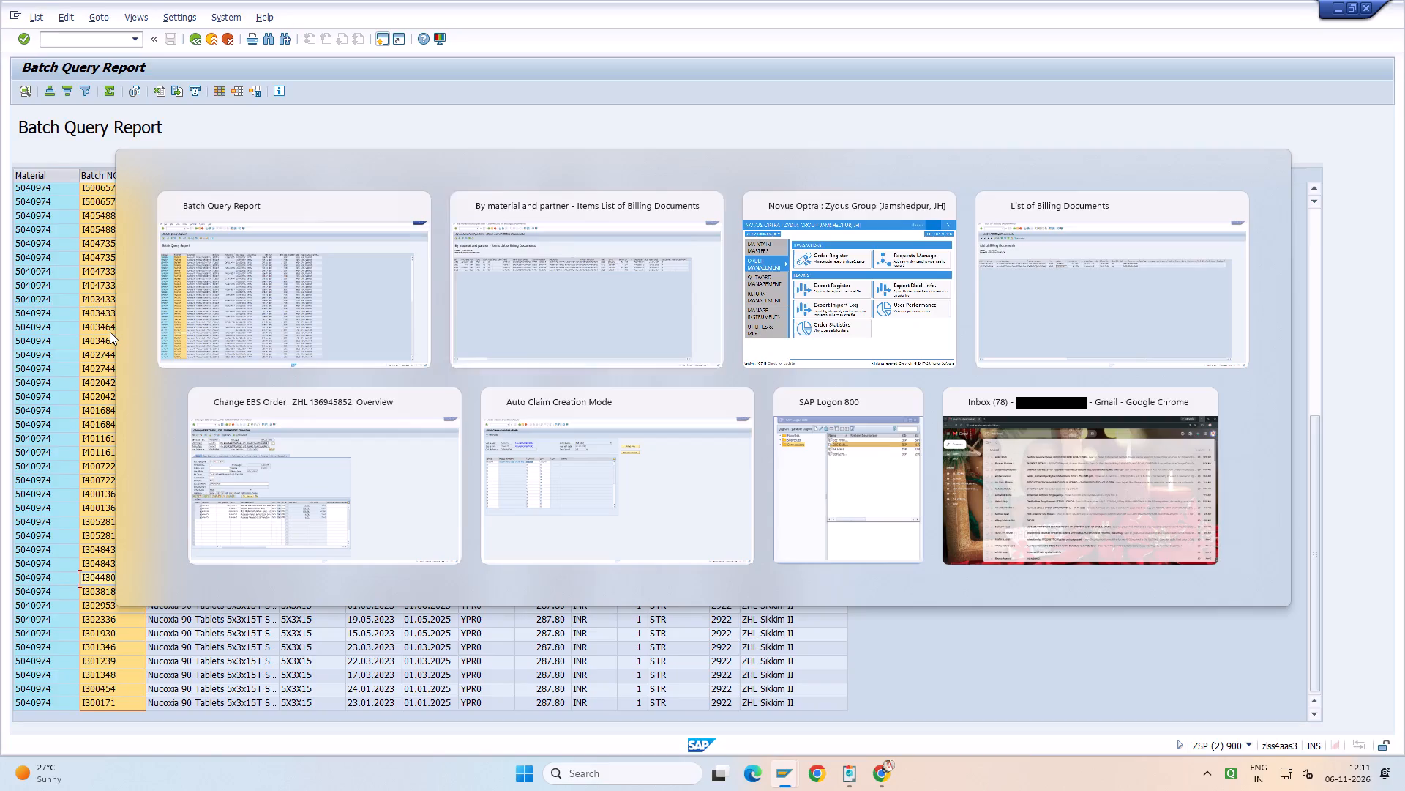
{"action": "key", "text": "alt+Tab"}
{"action": "key", "text": "alt+Tab"}
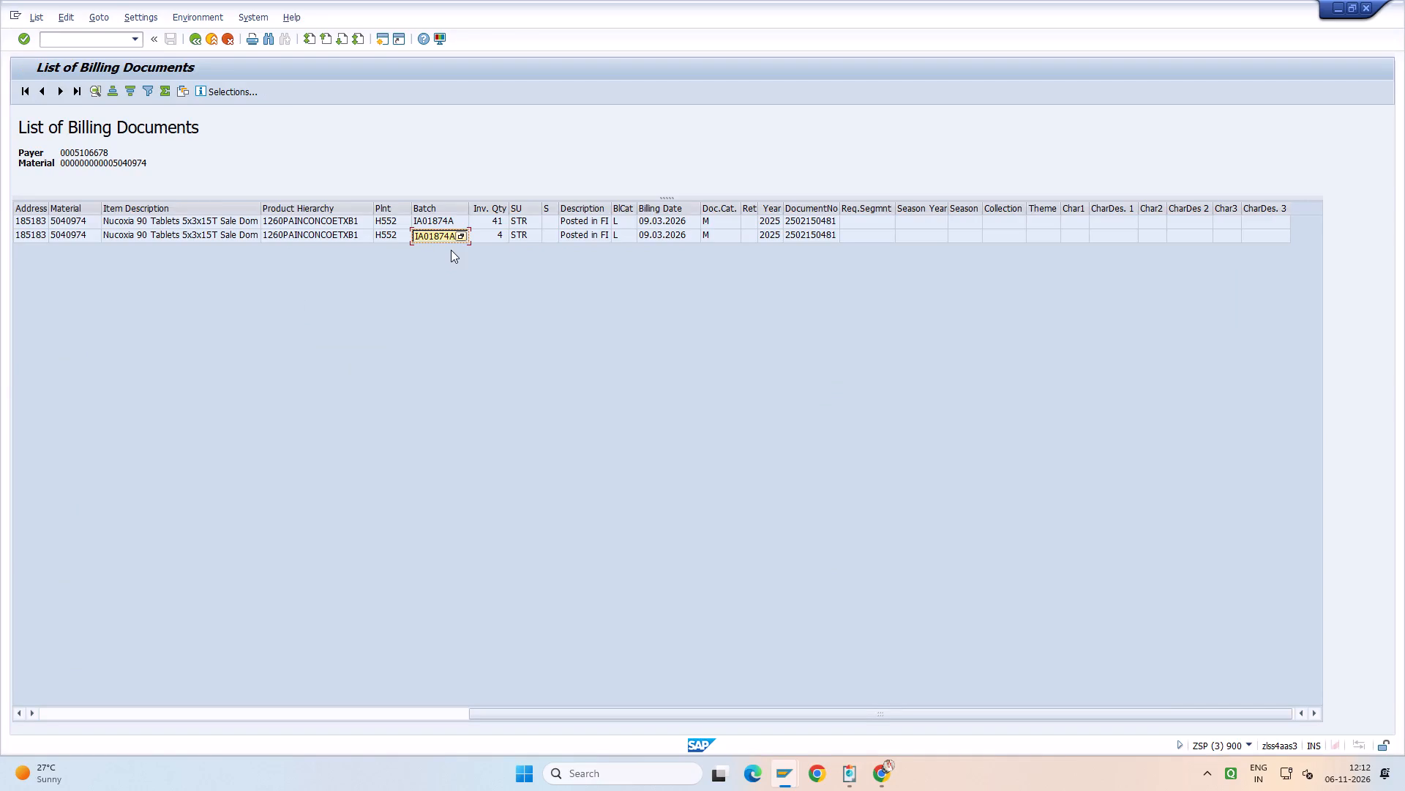
{"action": "key", "text": "alt+Tab"}
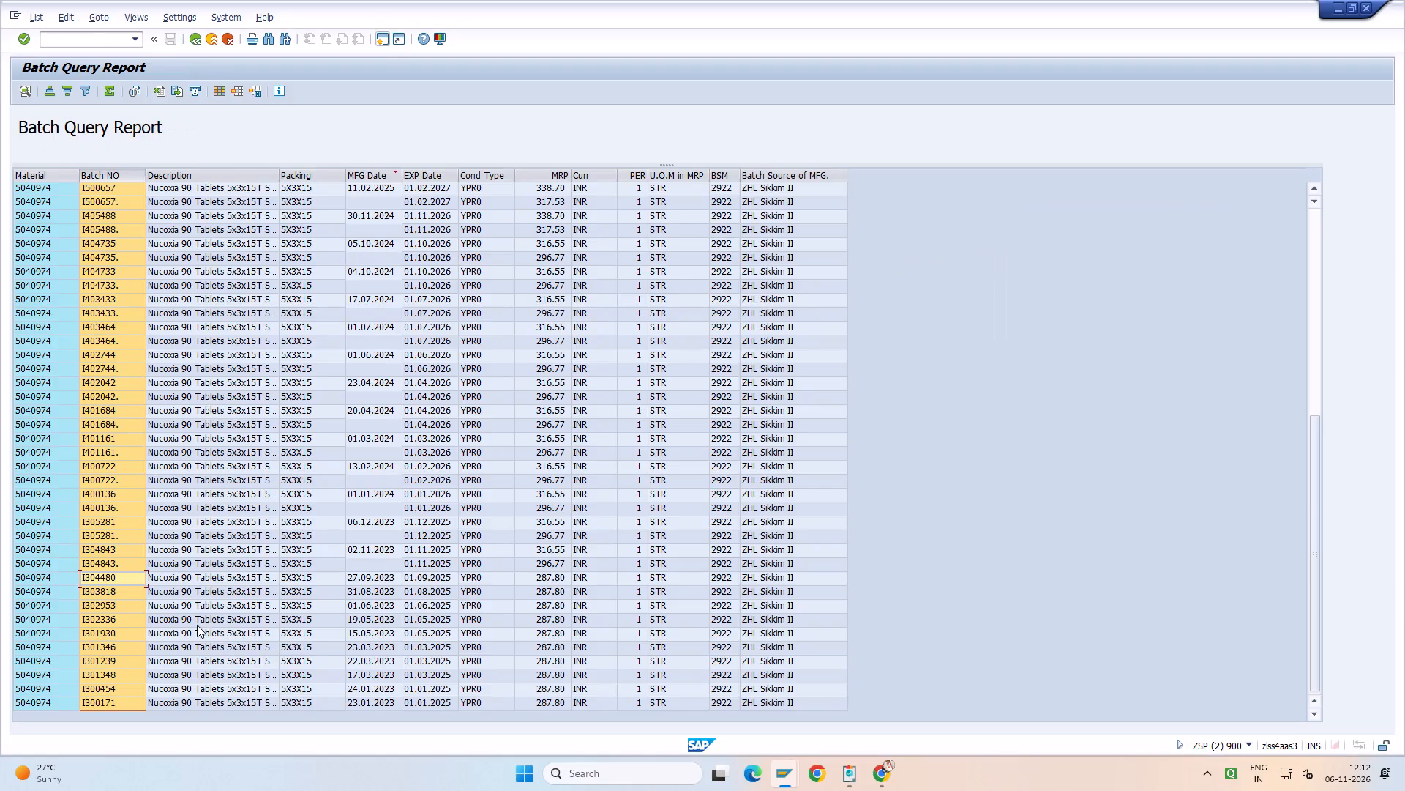
Copy batch I304480 from the Batch Query Report and paste it as the batch in the second Auto Claim row.
{"action": "left_click", "coordinate": [103, 580]}
{"action": "key", "text": "ctrl+y"}
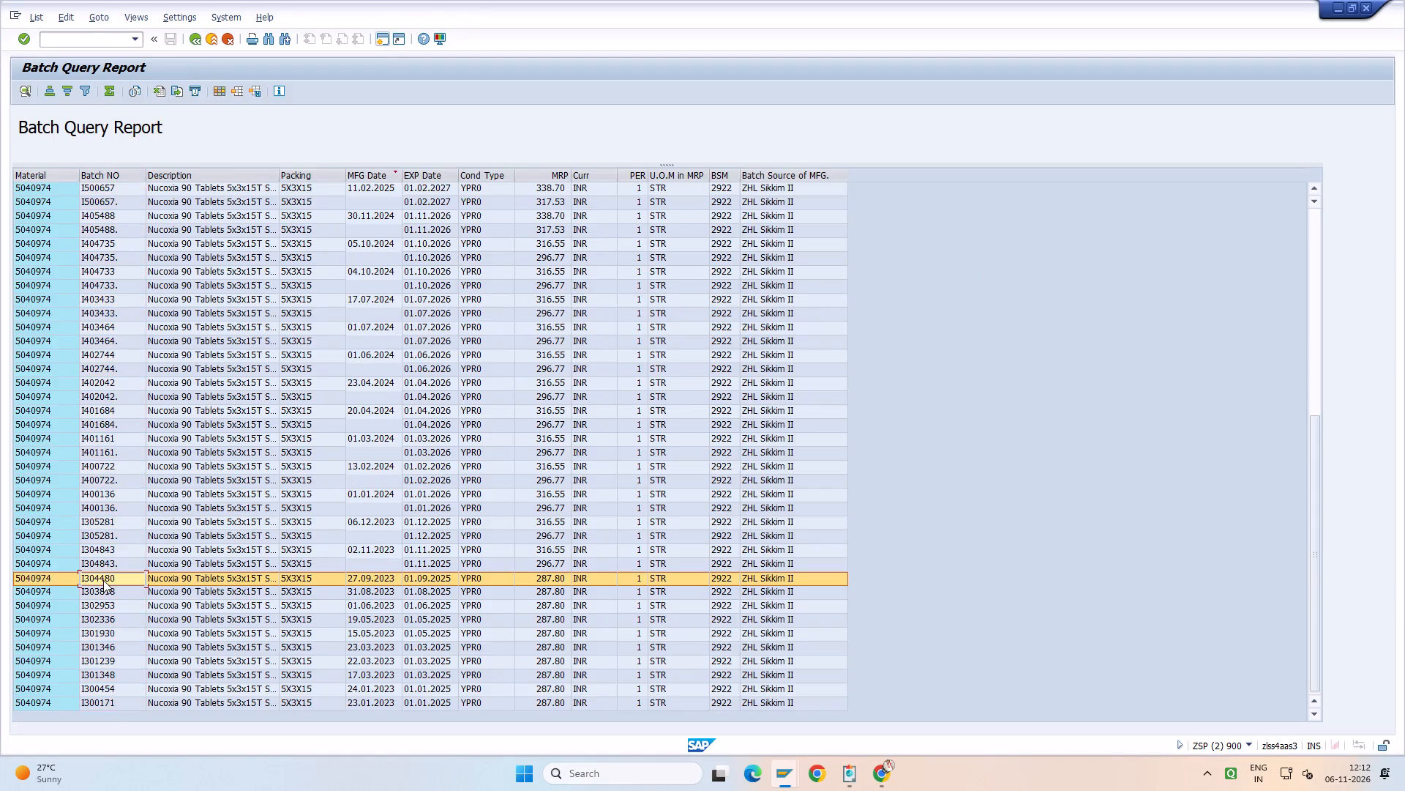
{"action": "key", "text": "ctrl+c"}
{"action": "key", "text": "alt+Tab"}
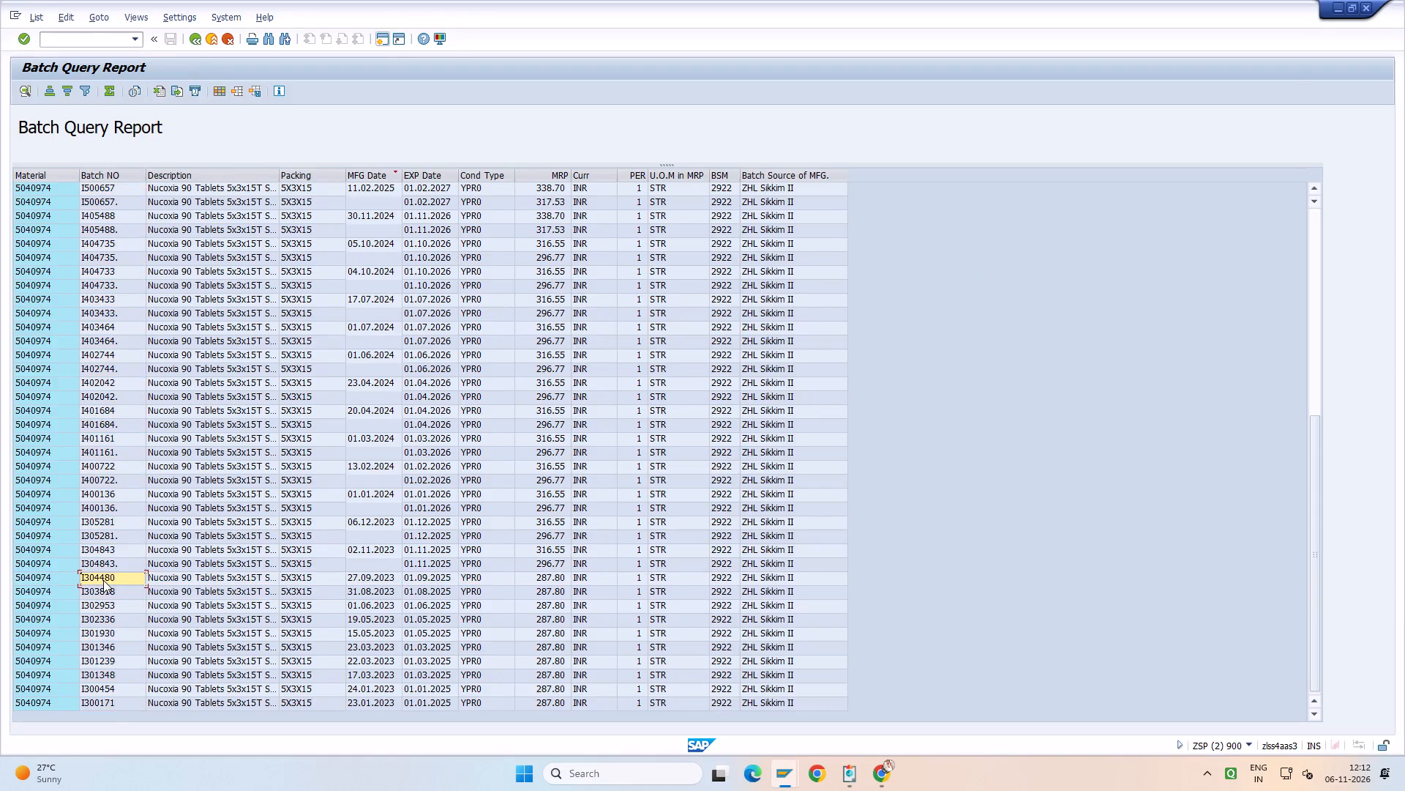
{"action": "key", "text": "alt+Tab"}
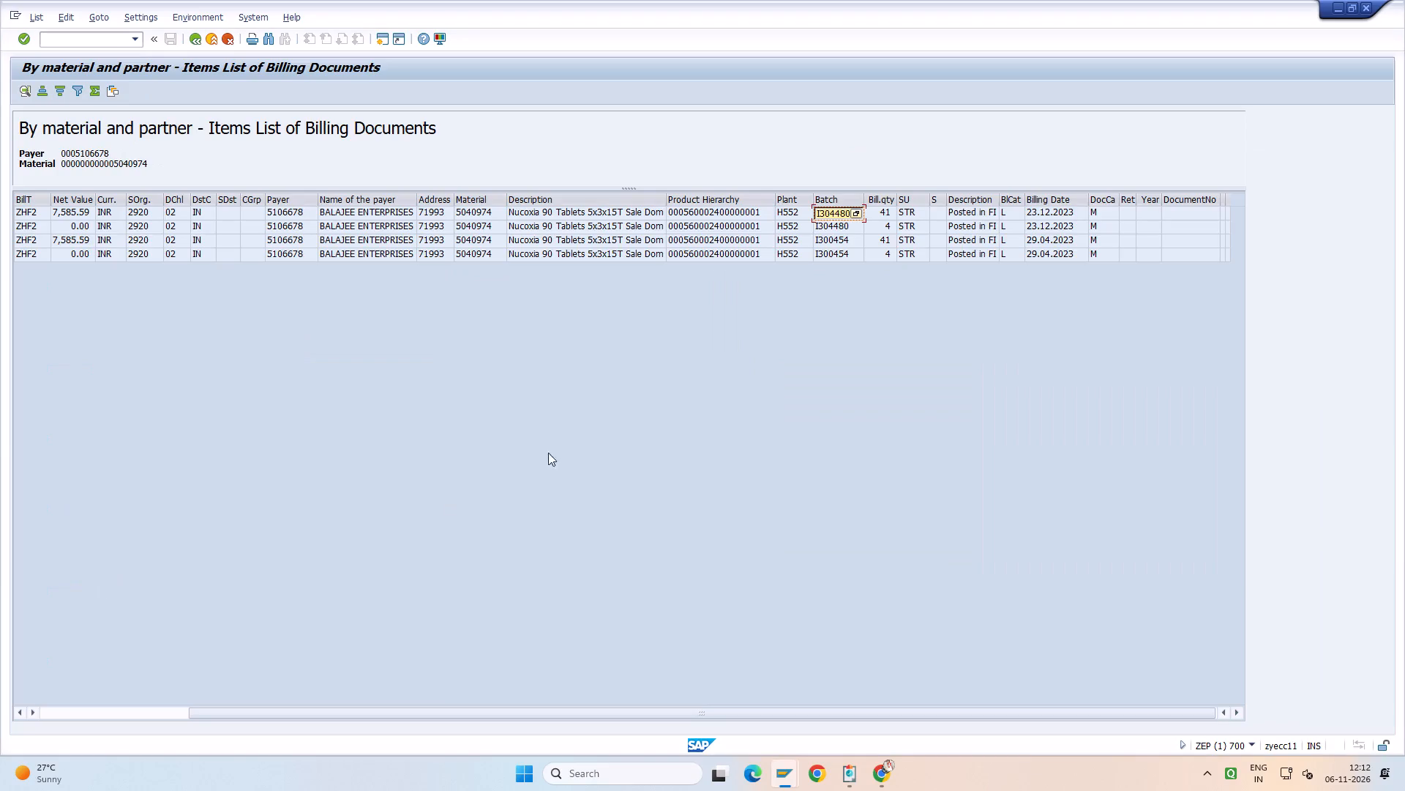
{"action": "key", "text": "alt+Tab"}
{"action": "key", "text": "alt+Tab"}
{"action": "key", "text": "alt+Tab"}
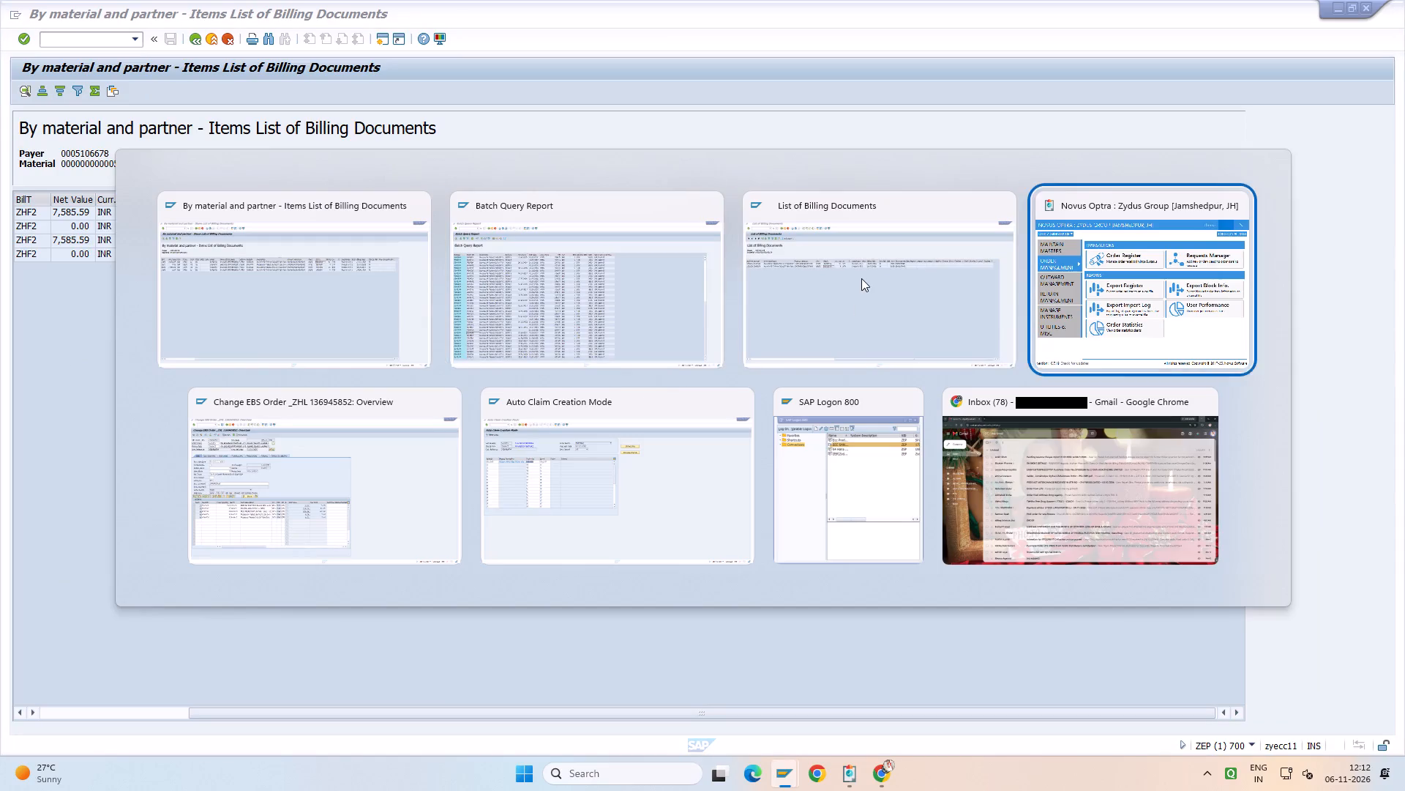
{"action": "key", "text": "alt+Tab"}
{"action": "key", "text": "alt+Tab"}
{"action": "left_click", "coordinate": [331, 248]}
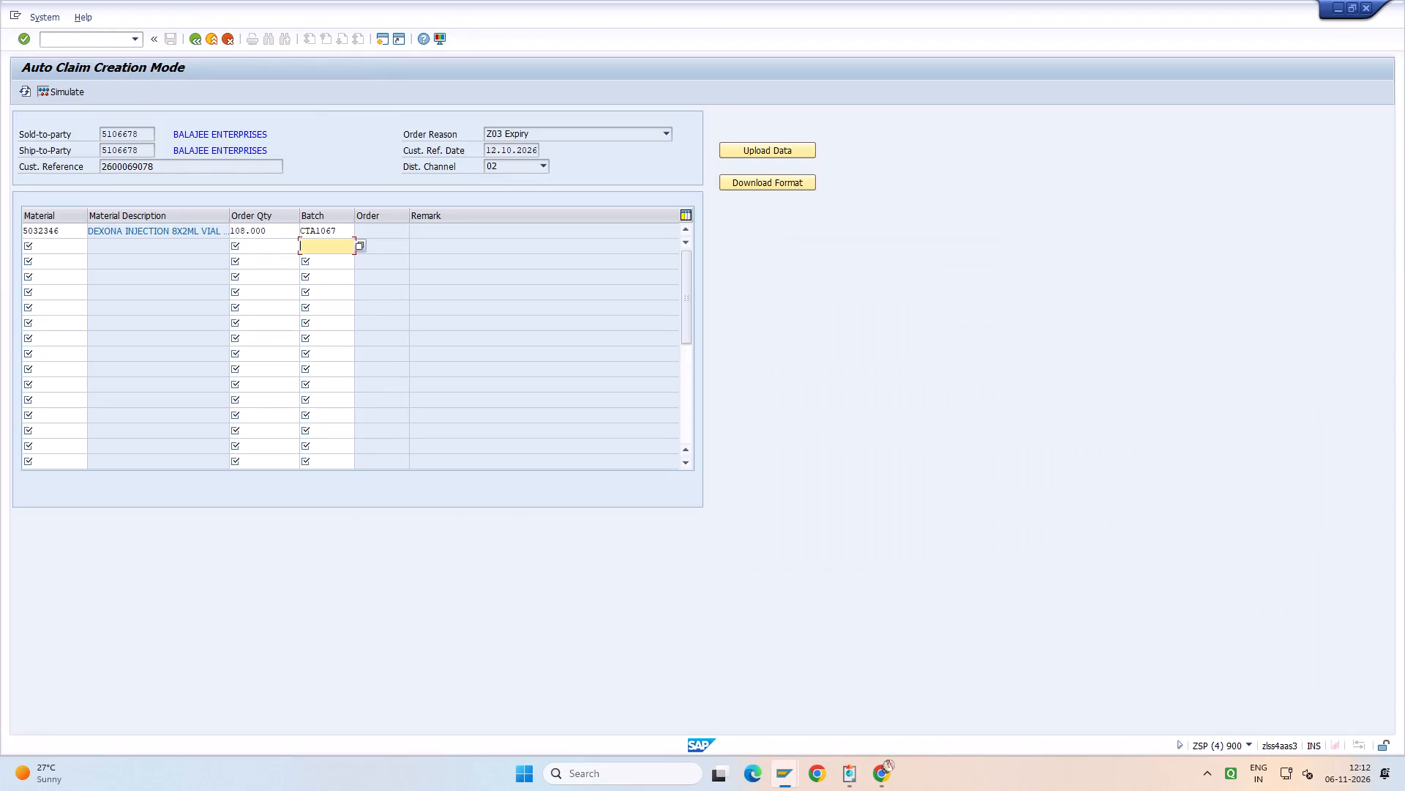
{"action": "key", "text": "ctrl+v"}
{"action": "key", "text": "alt+Tab"}
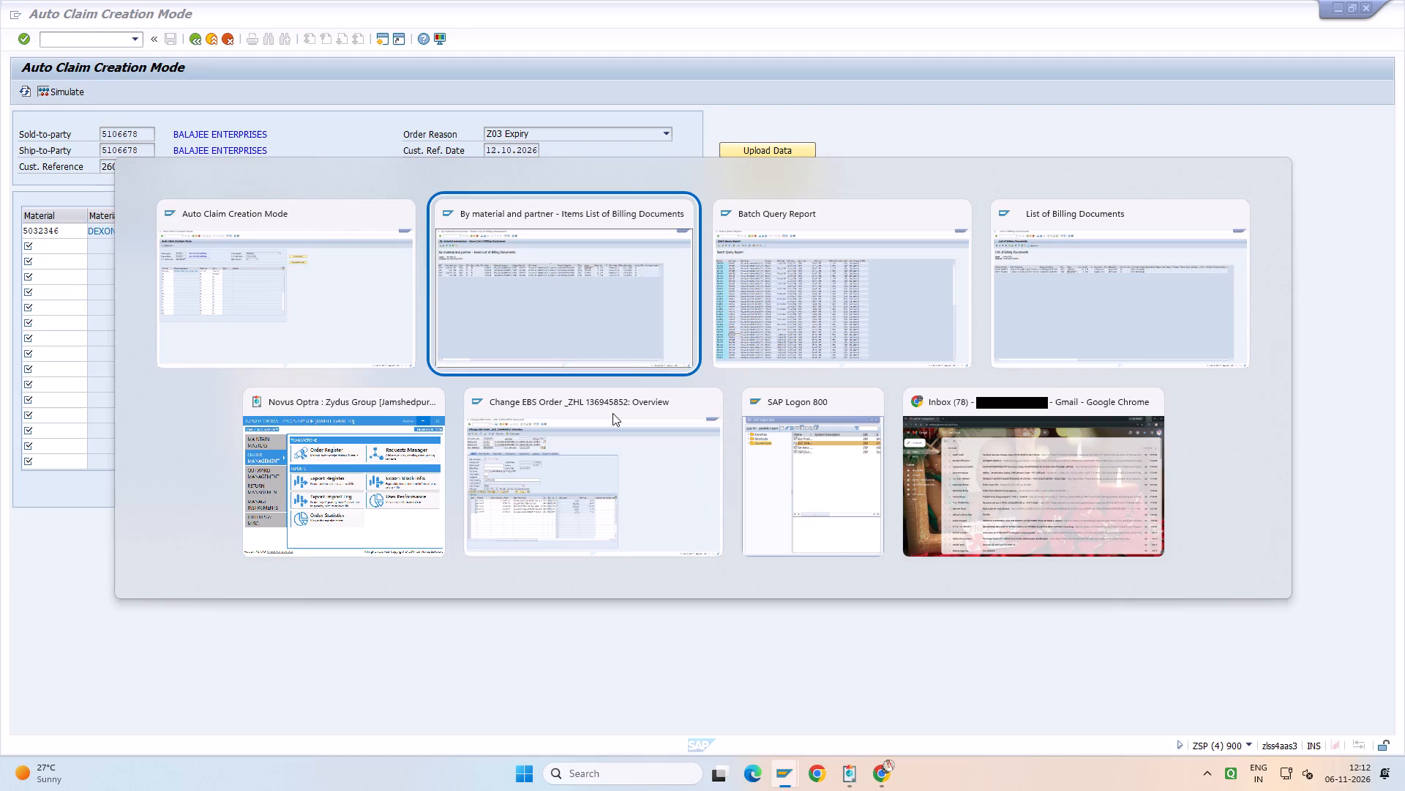
{"action": "key", "text": "alt+Tab"}
{"action": "key", "text": "alt+Tab"}
{"action": "key", "text": "alt+Tab"}
{"action": "key", "text": "alt+Tab"}
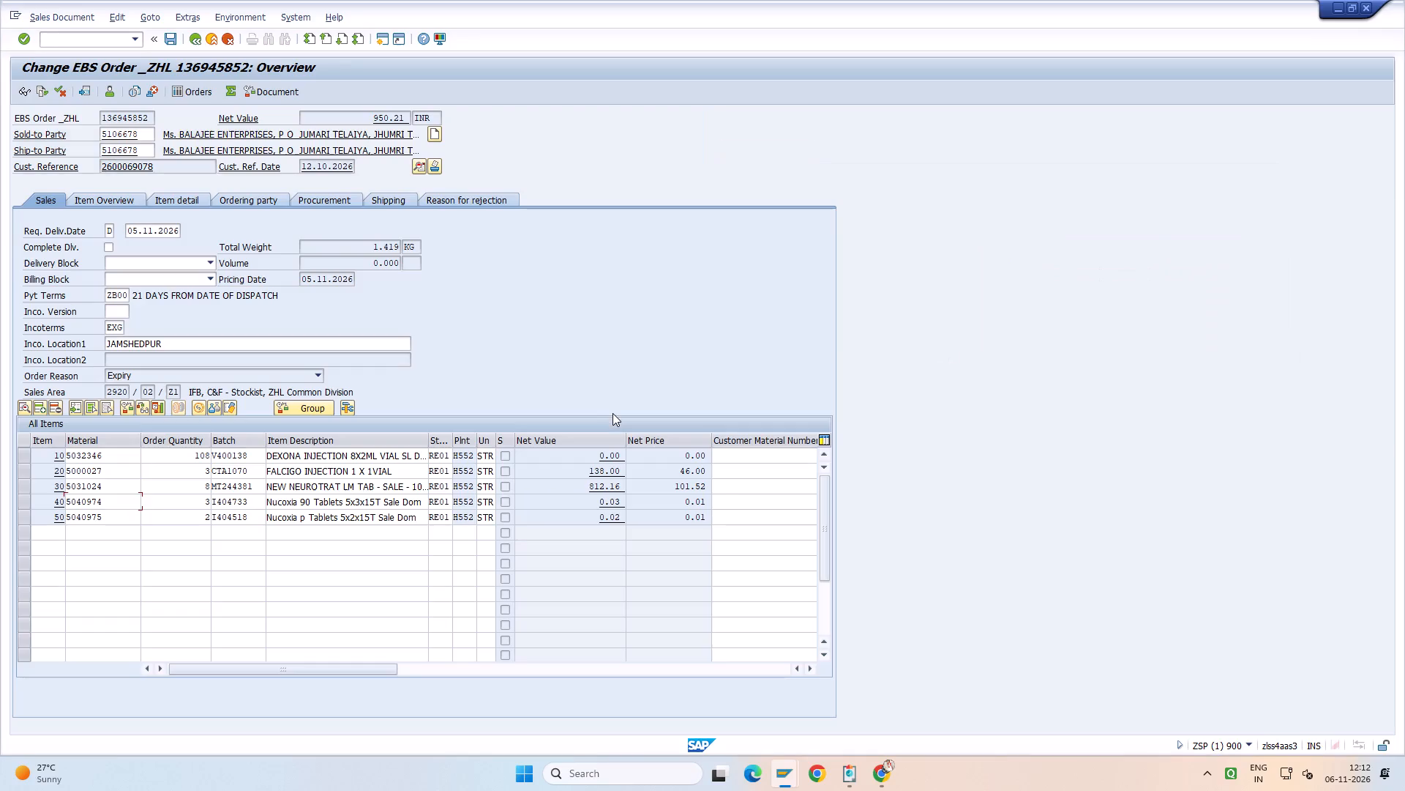
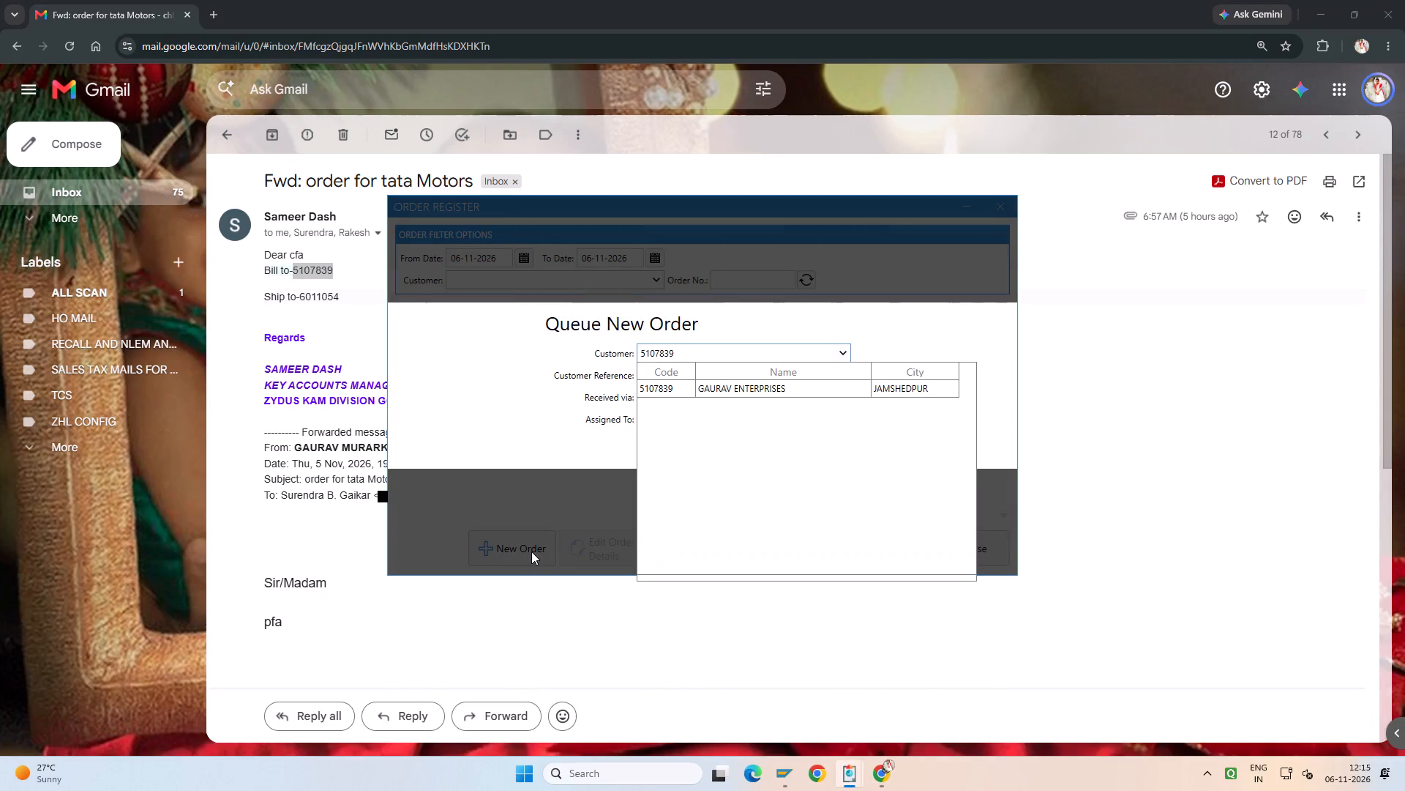
{"action": "key", "text": "Down"}
{"action": "key", "text": "Return"}
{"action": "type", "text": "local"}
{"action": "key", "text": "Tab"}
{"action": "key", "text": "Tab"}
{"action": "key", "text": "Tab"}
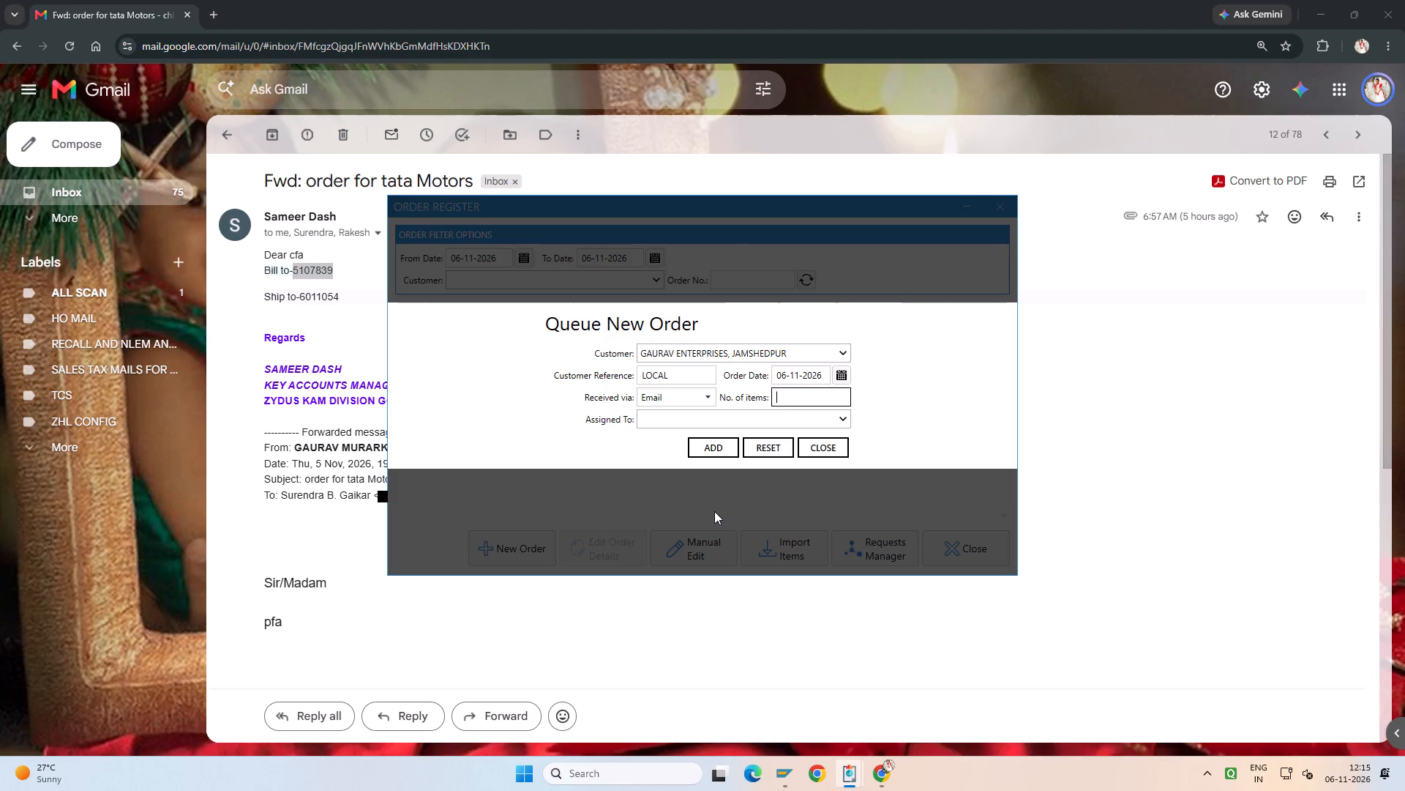
Set the number of items to 5 and assign the new GAURAV ENTERPRISES, JAMSHEDPUR order to Administrator.
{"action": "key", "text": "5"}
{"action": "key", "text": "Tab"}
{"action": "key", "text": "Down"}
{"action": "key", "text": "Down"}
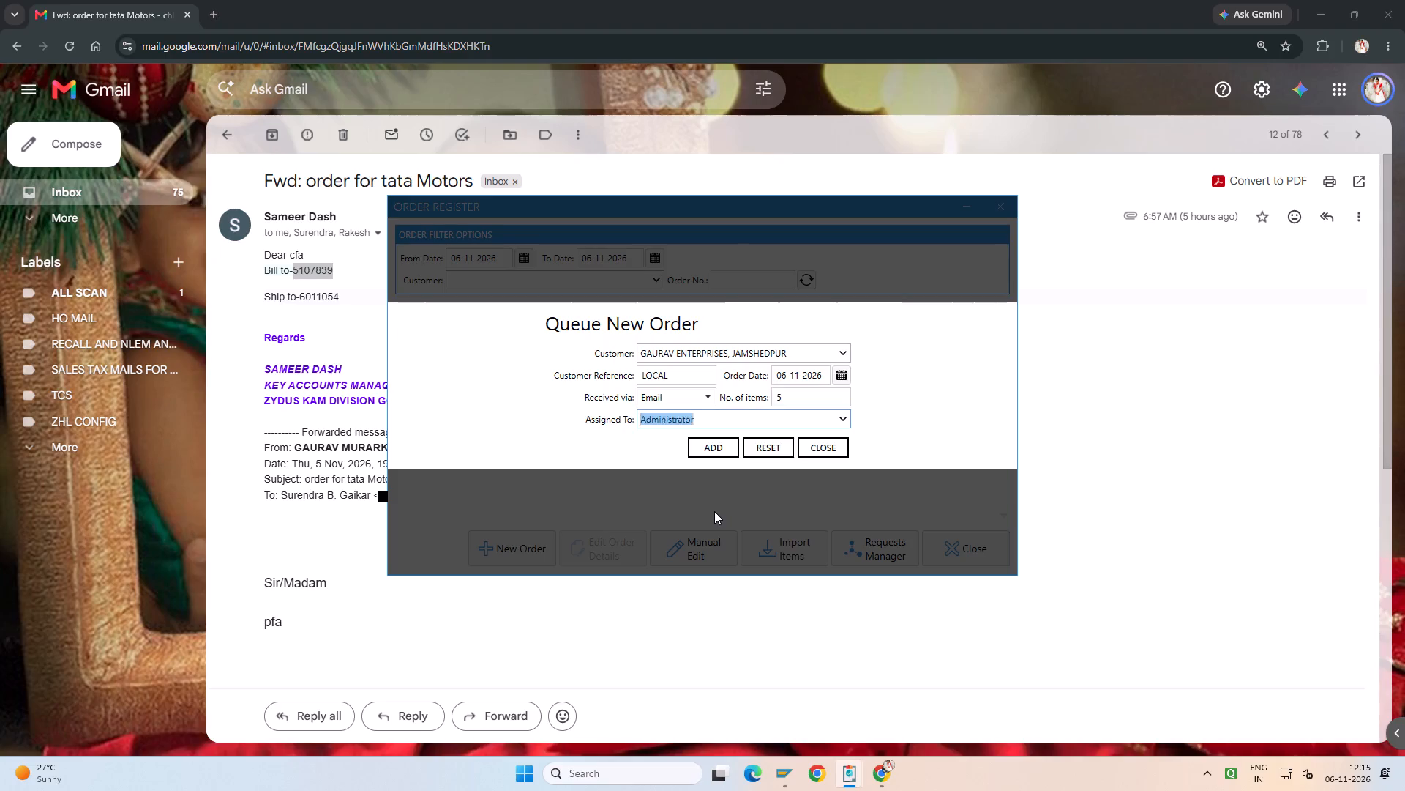
Reassign the new GAURAV ENTERPRISES, JAMSHEDPUR order to ASHISH, add it to the queue and close the new-order form.
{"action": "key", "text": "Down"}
{"action": "left_click", "coordinate": [724, 445]}
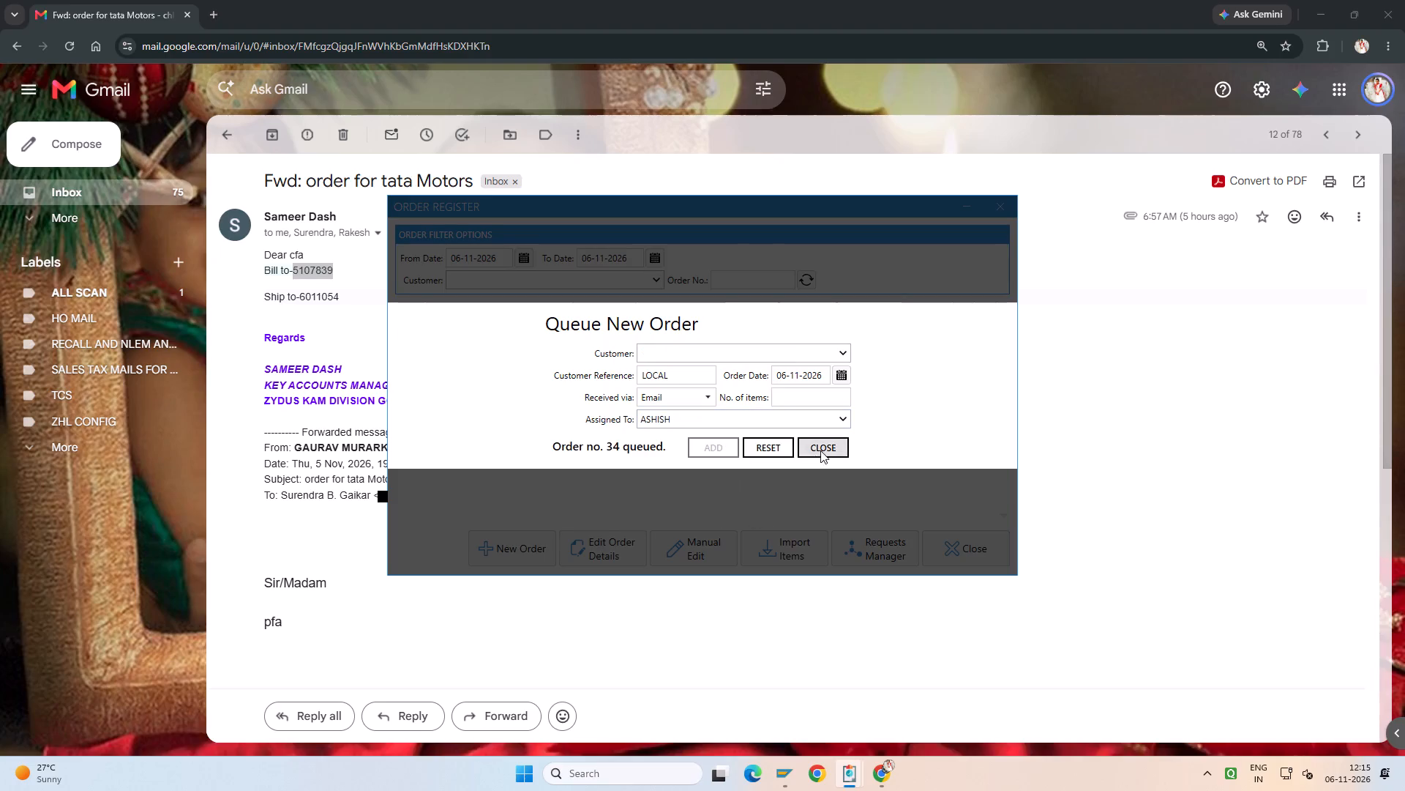
{"action": "left_click", "coordinate": [820, 450]}
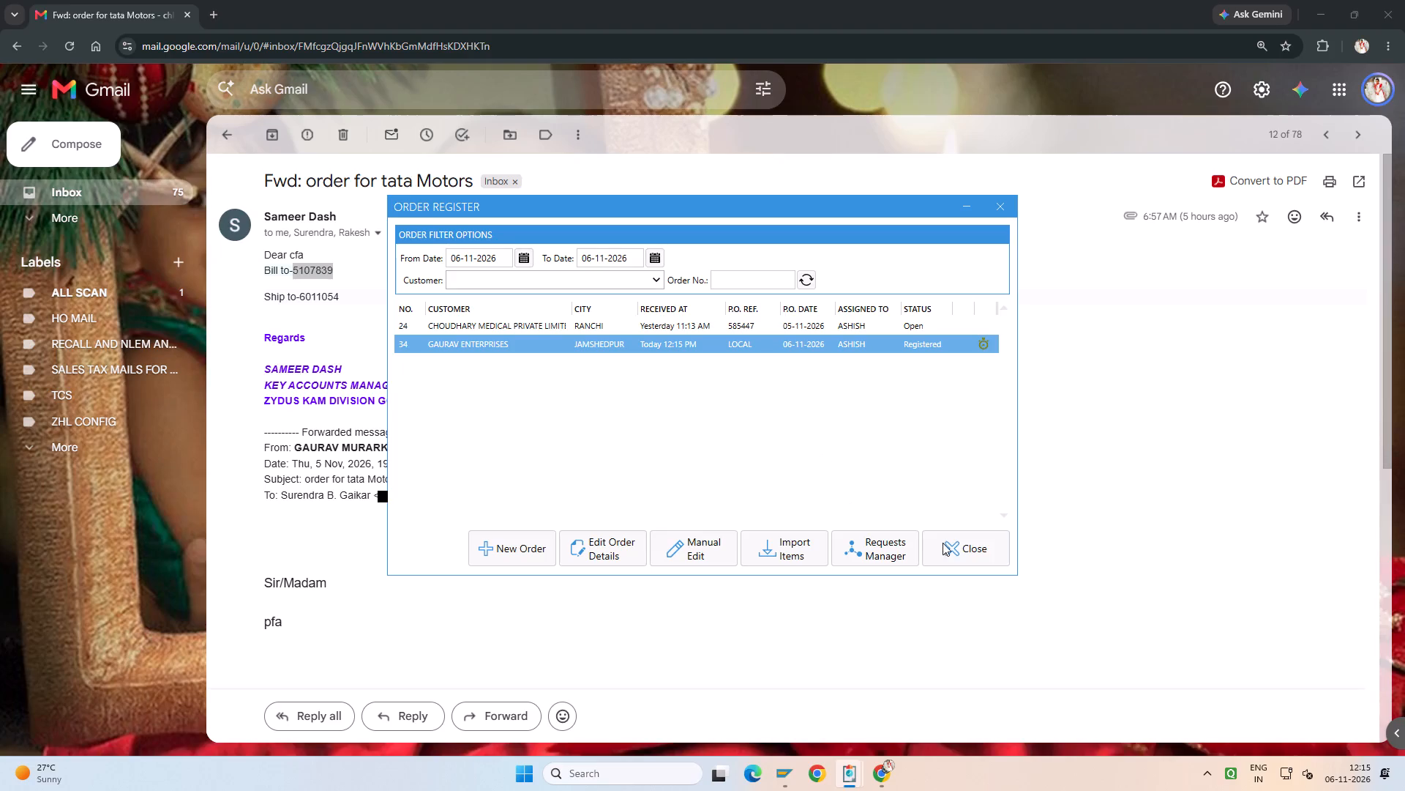
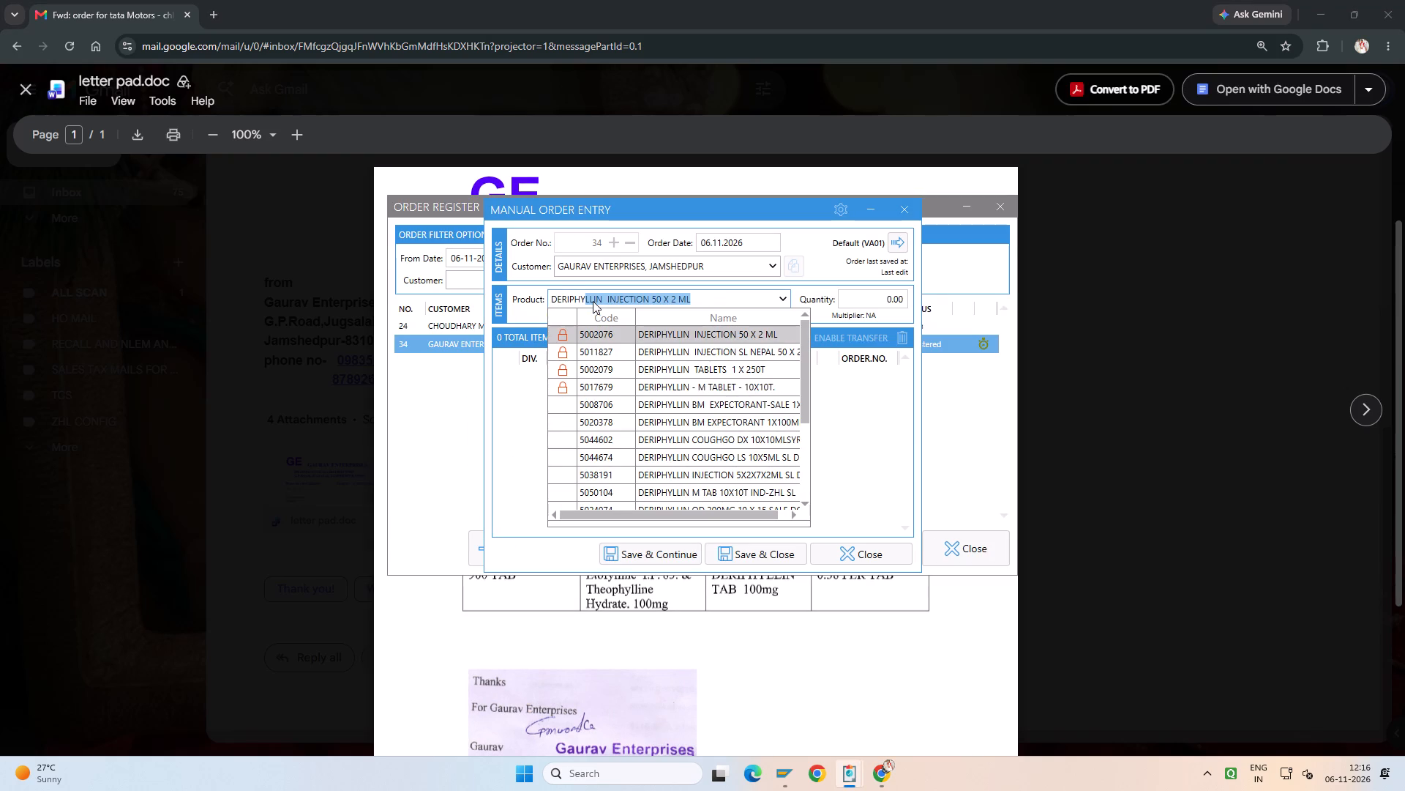
Narrow the product search for the GAURAV ENTERPRISES, JAMSHEDPUR order to names matching "DERIPHYLLINre".
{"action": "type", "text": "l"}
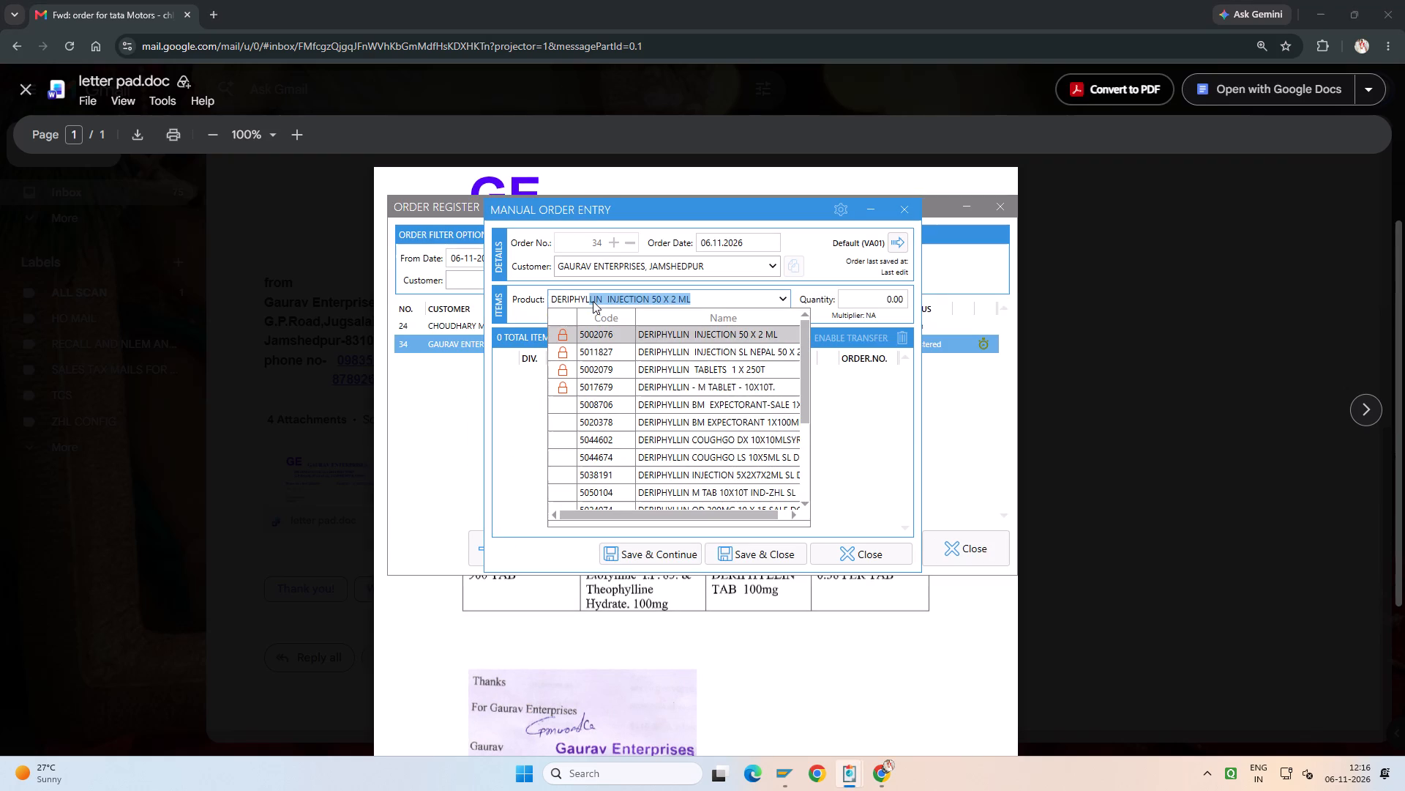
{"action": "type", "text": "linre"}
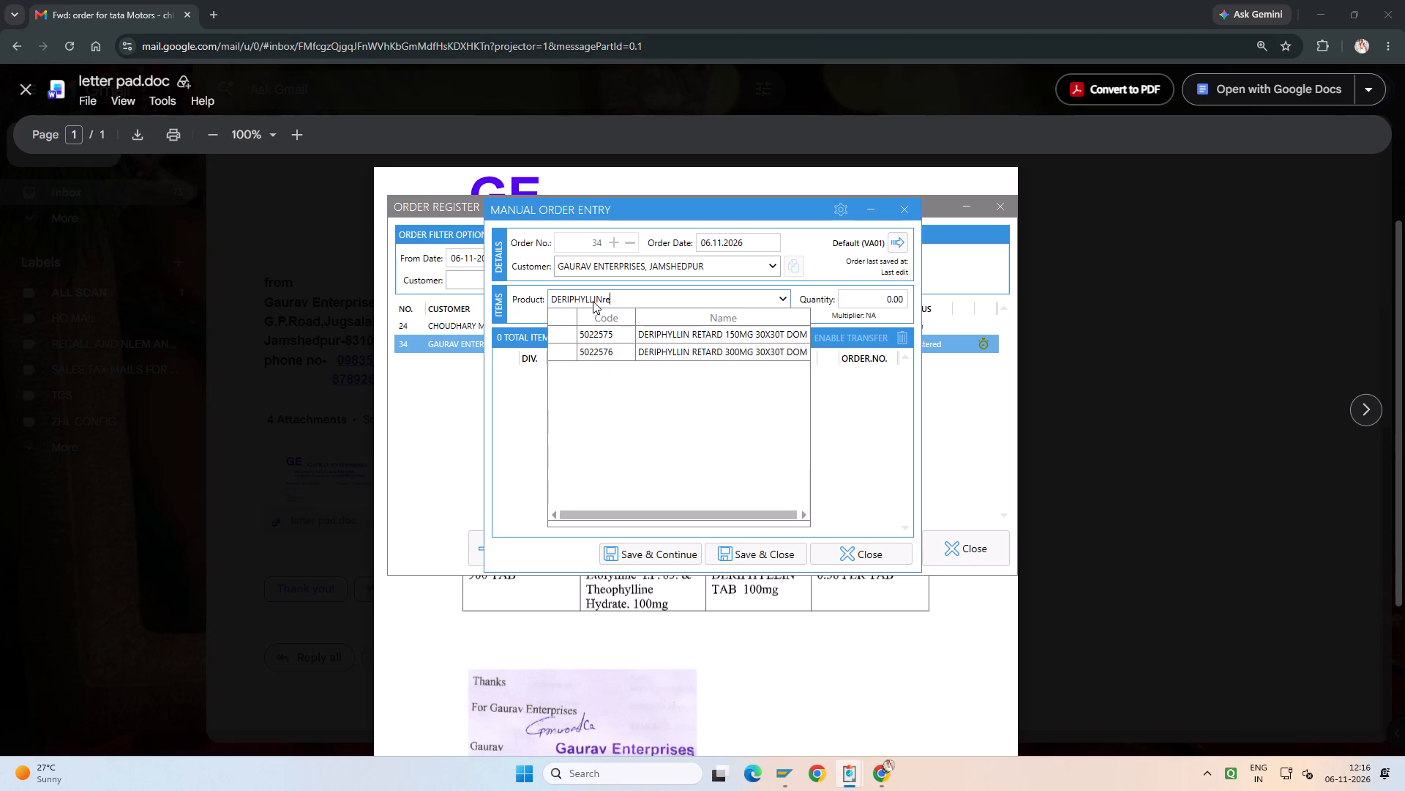
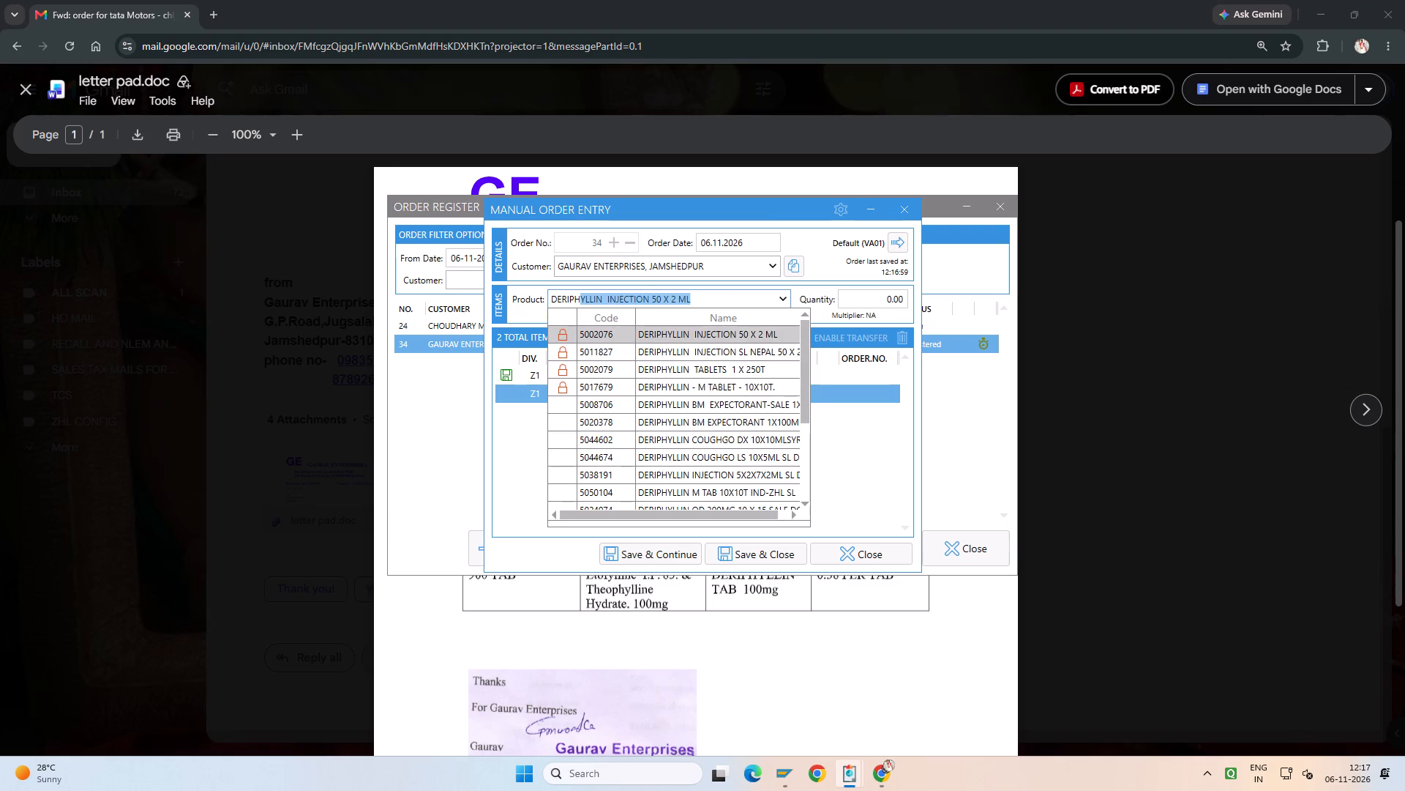
Narrow the product search for the GAURAV ENTERPRISES, JAMSHEDPUR order's second item to DERIPHYLLIN tablets.
{"action": "type", "text": "llinta"}
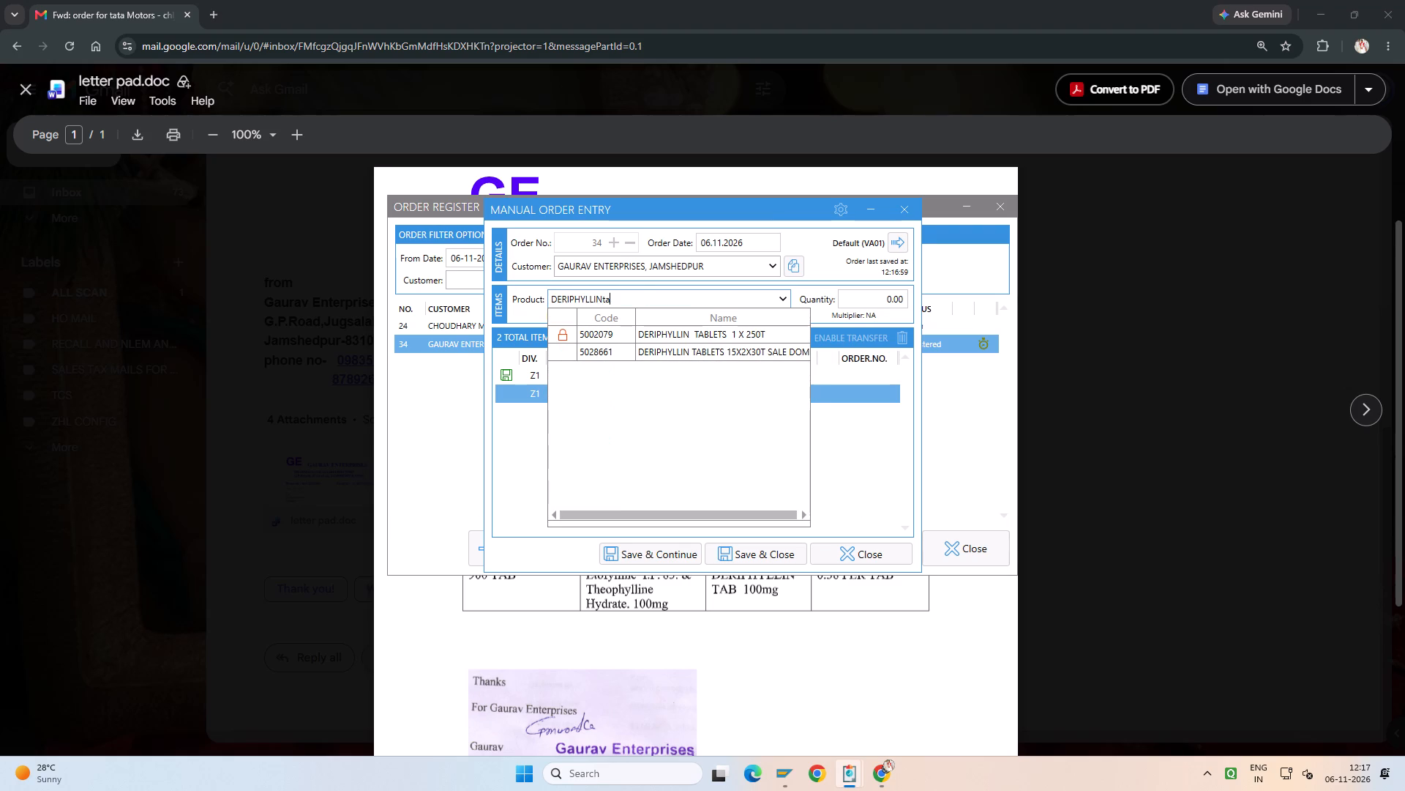
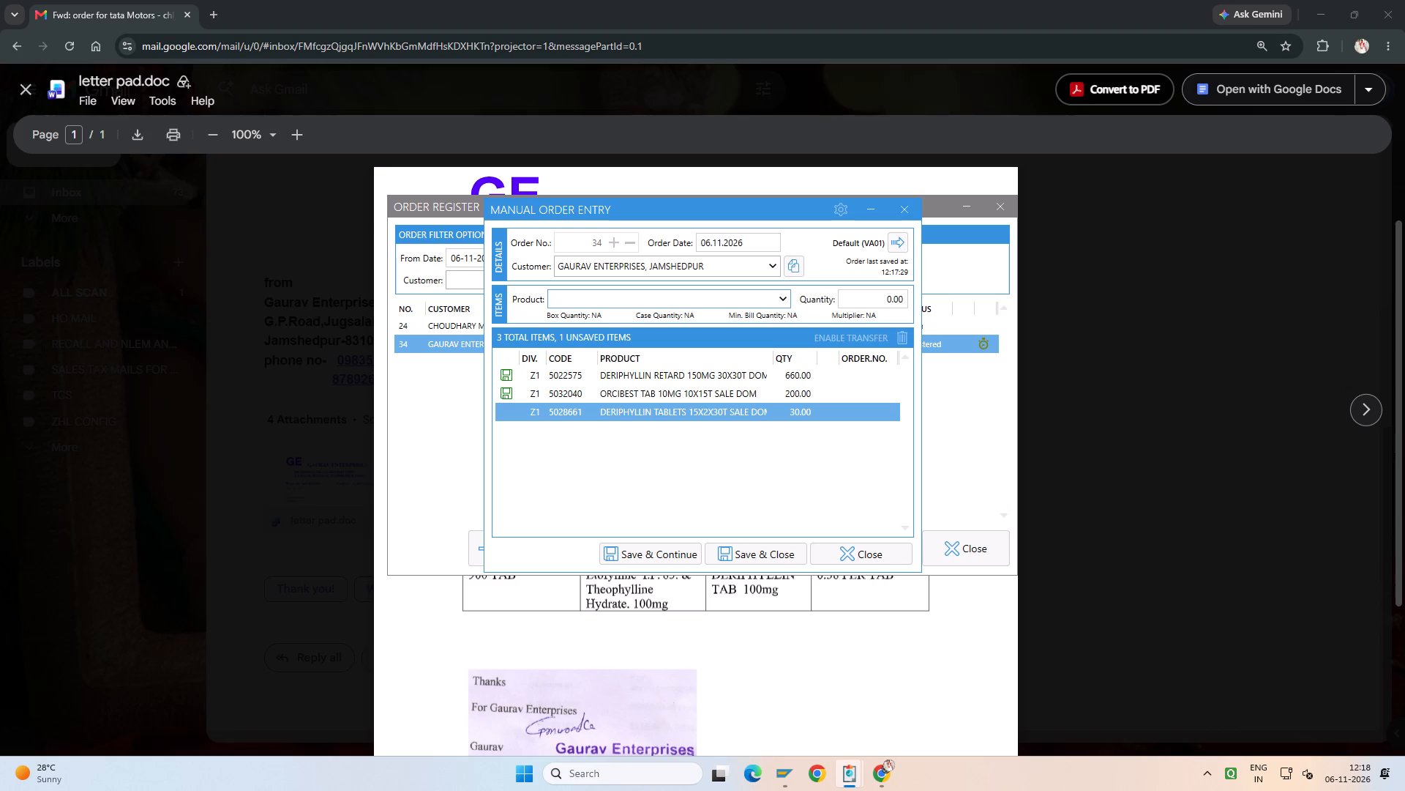
Enable transfer for GAURAV ENTERPRISES order 34, saving its unsaved DERIPHYLLIN TABLETS item.
{"action": "left_click", "coordinate": [853, 333]}
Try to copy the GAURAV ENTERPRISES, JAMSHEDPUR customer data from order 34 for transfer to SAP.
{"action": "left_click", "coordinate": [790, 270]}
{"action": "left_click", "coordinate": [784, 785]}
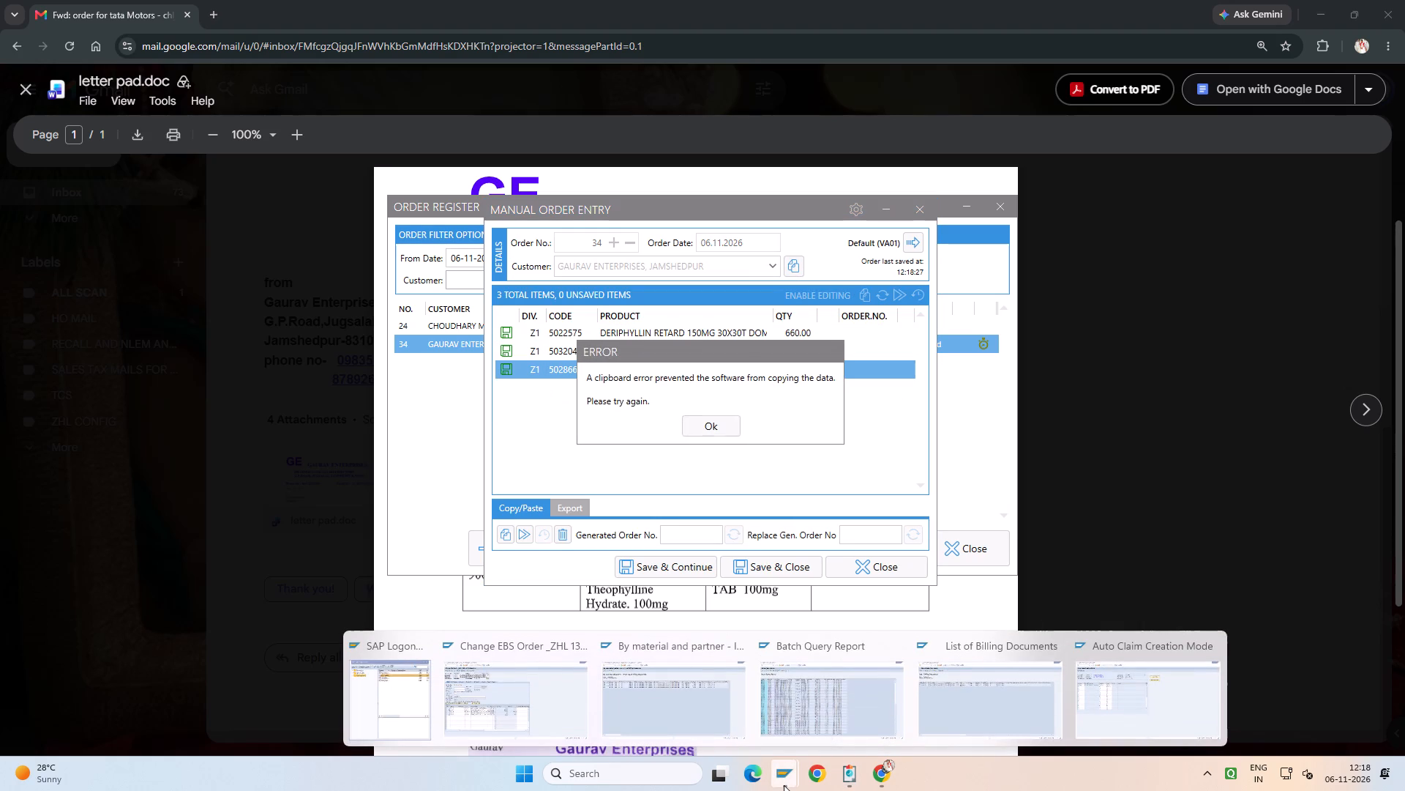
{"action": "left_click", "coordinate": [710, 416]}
Show the hidden background apps in the system tray.
{"action": "left_click", "coordinate": [1212, 771]}
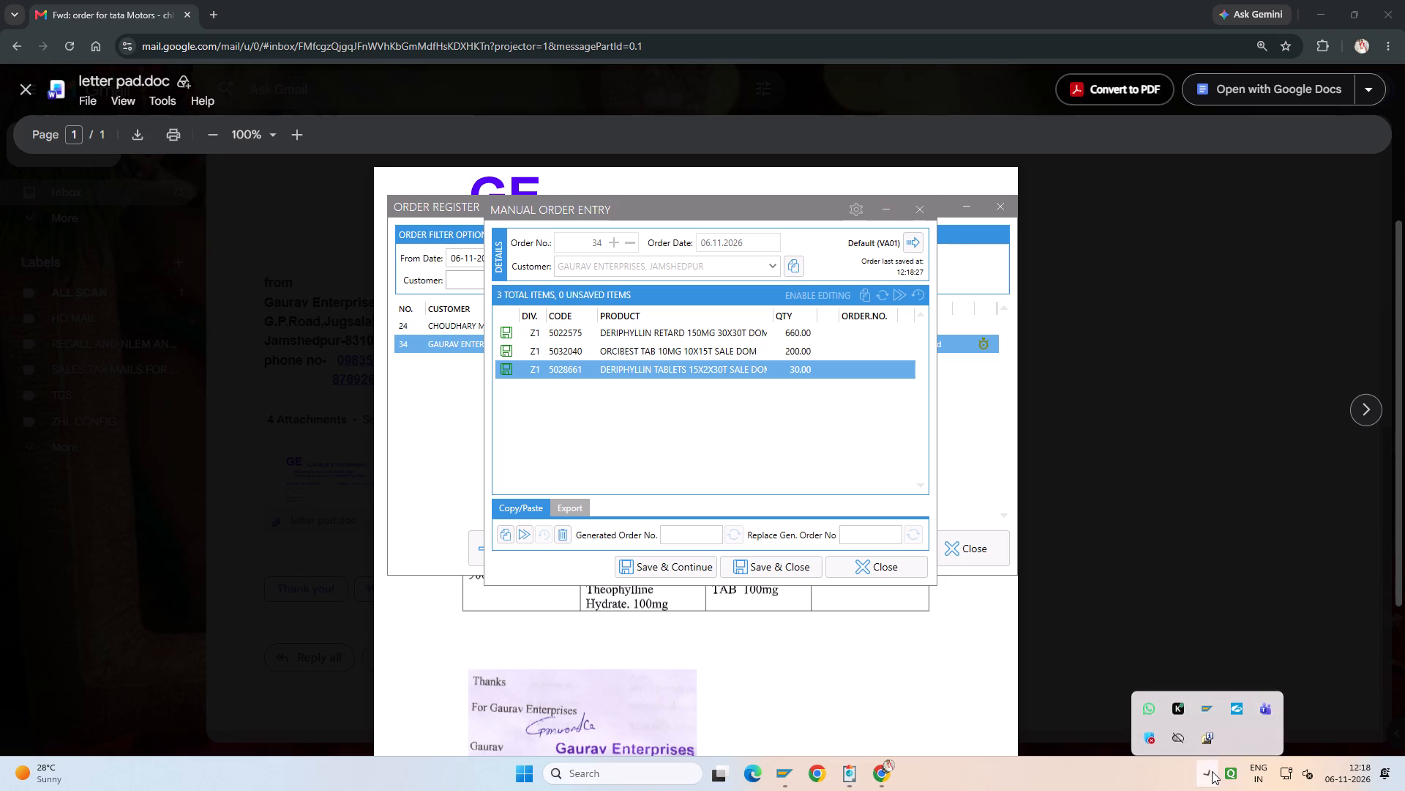